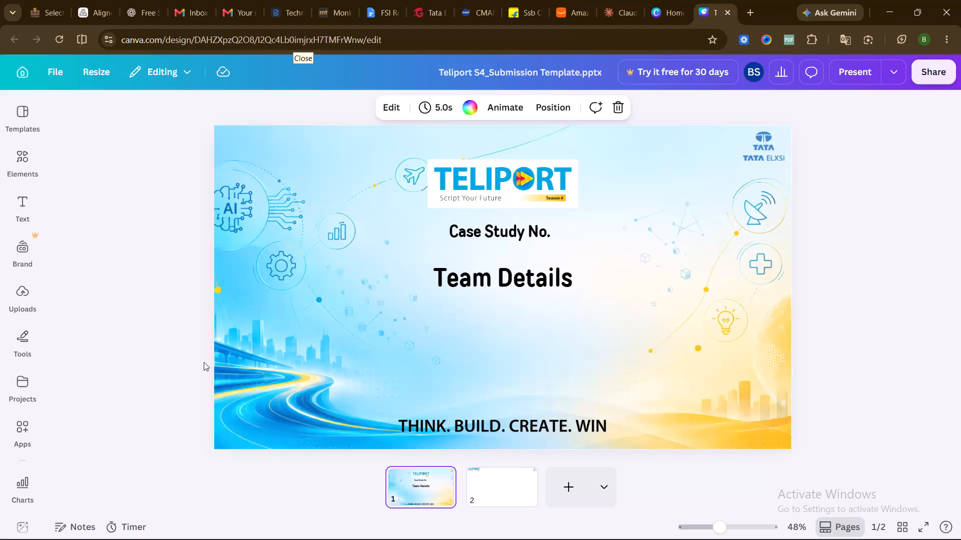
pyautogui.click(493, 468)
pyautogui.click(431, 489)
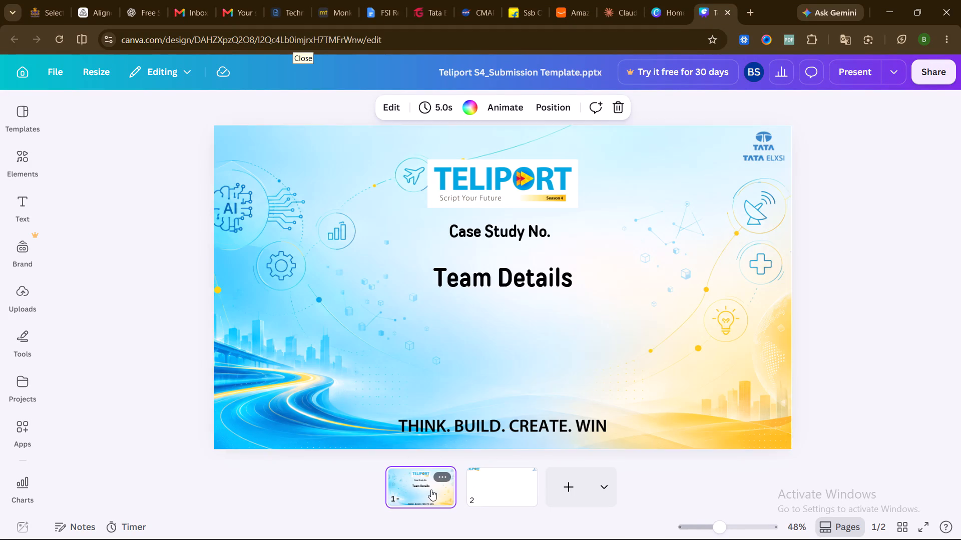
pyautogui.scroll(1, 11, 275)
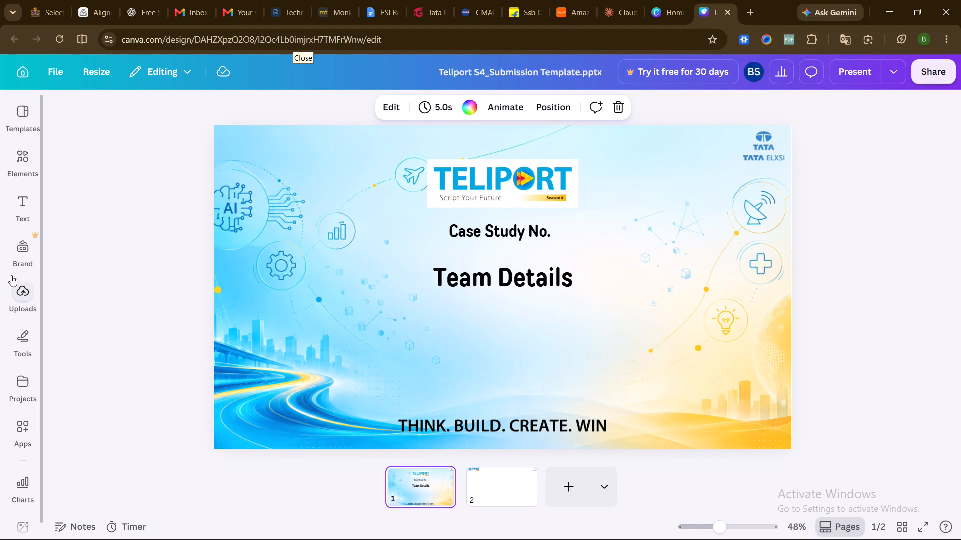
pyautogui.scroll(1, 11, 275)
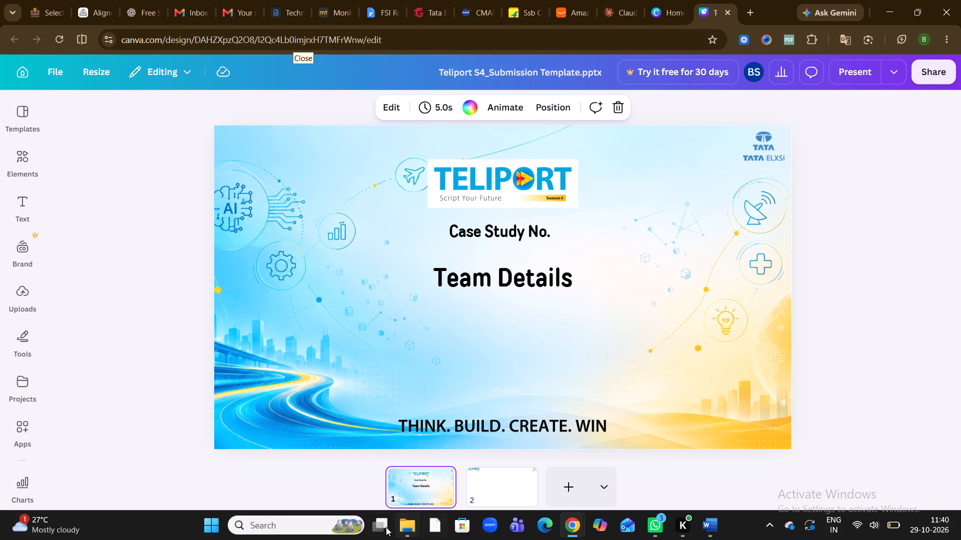
# Switch to File Explorer and open the Teliport S4_Submission Template presentation from Documents > Hacktons > TELPORT in PowerPoint.
pyautogui.click(406, 529)
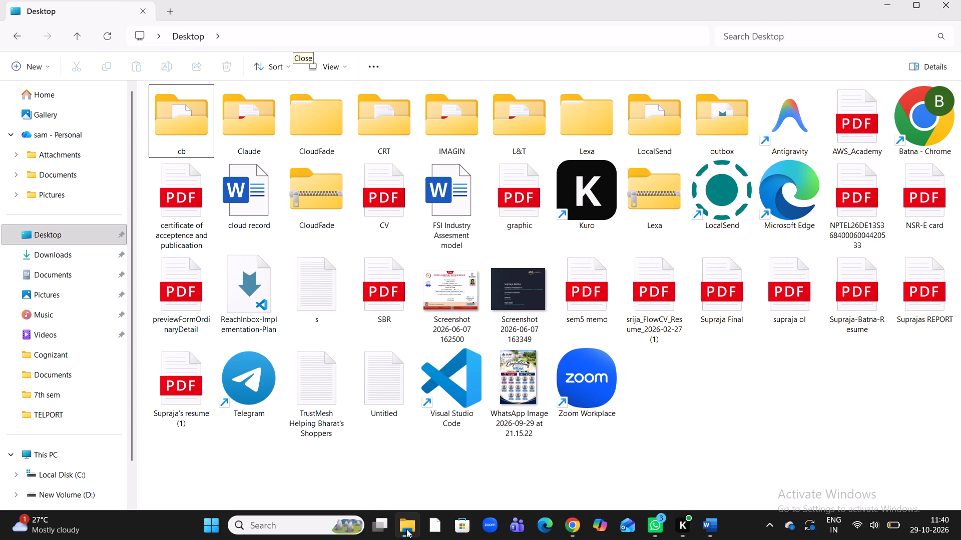
pyautogui.click(45, 269)
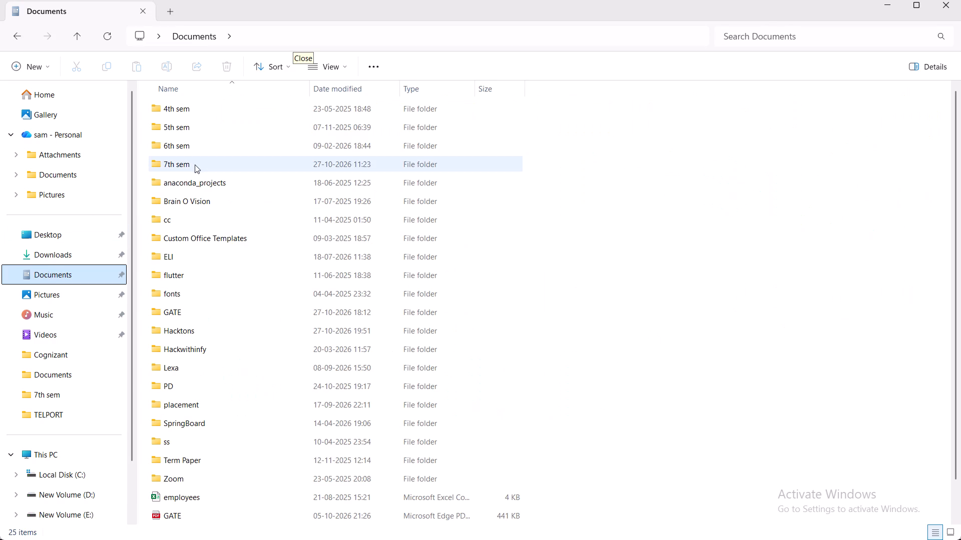
pyautogui.scroll(-3, 194, 485)
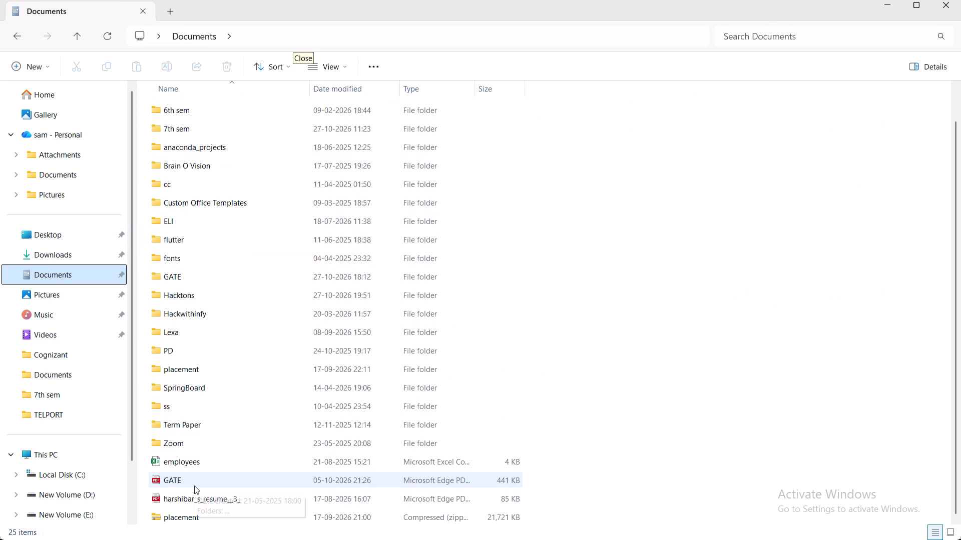
pyautogui.scroll(-1, 194, 485)
pyautogui.doubleClick(246, 297)
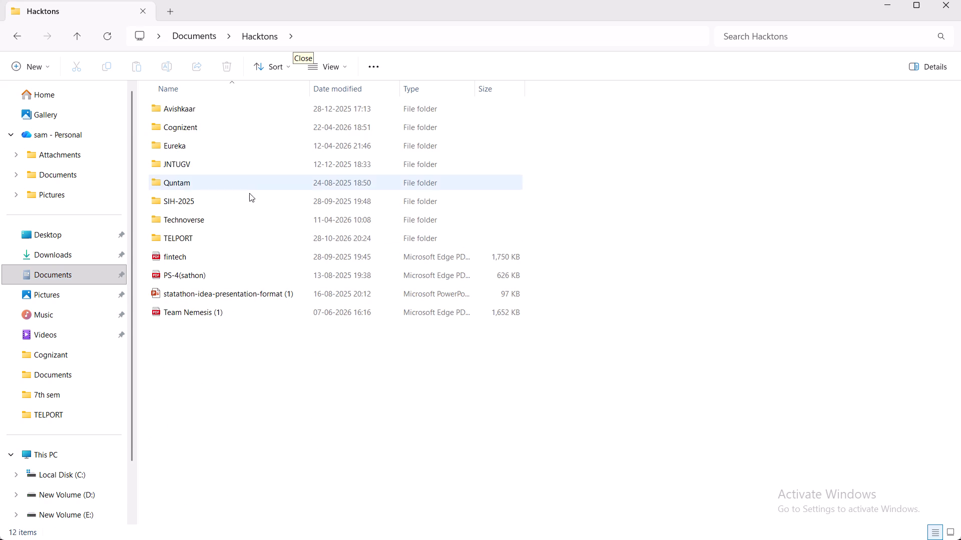
pyautogui.doubleClick(230, 239)
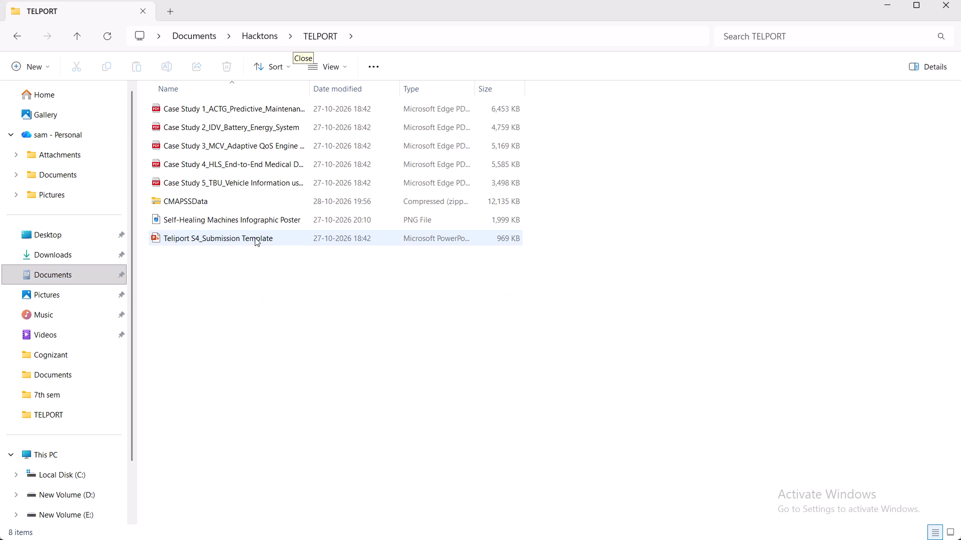
pyautogui.doubleClick(255, 237)
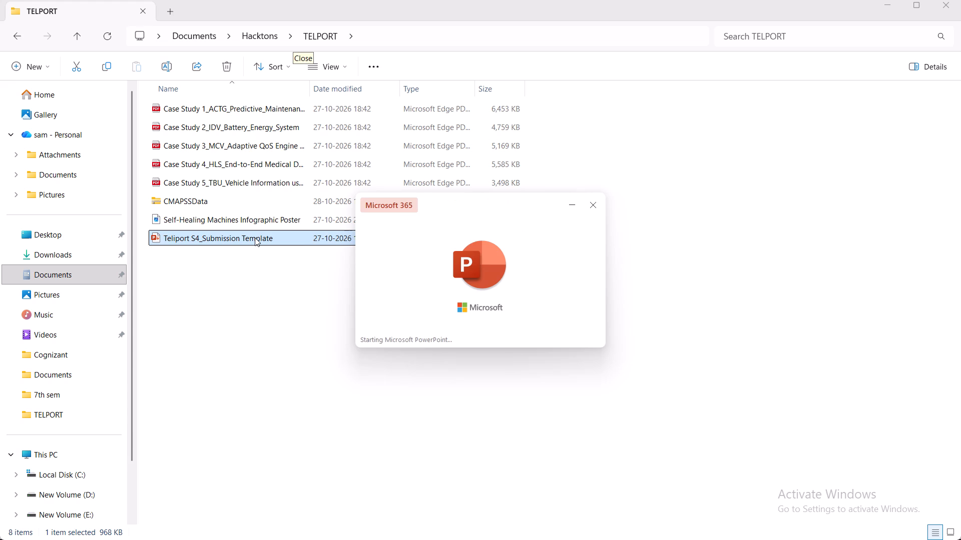
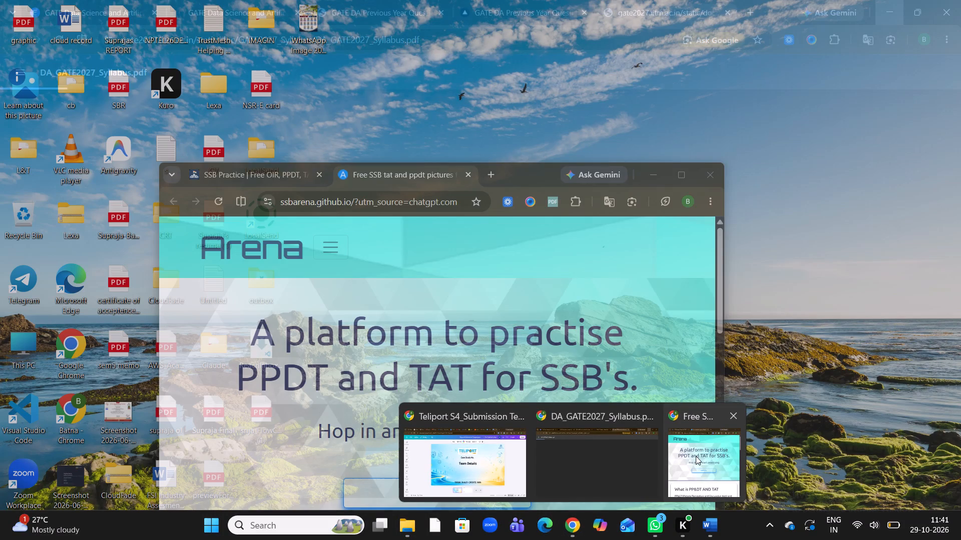
# Switch to the Chrome window where the Teliport S4_Submission Template design is open in Canva.
pyautogui.click(696, 456)
pyautogui.click(681, 173)
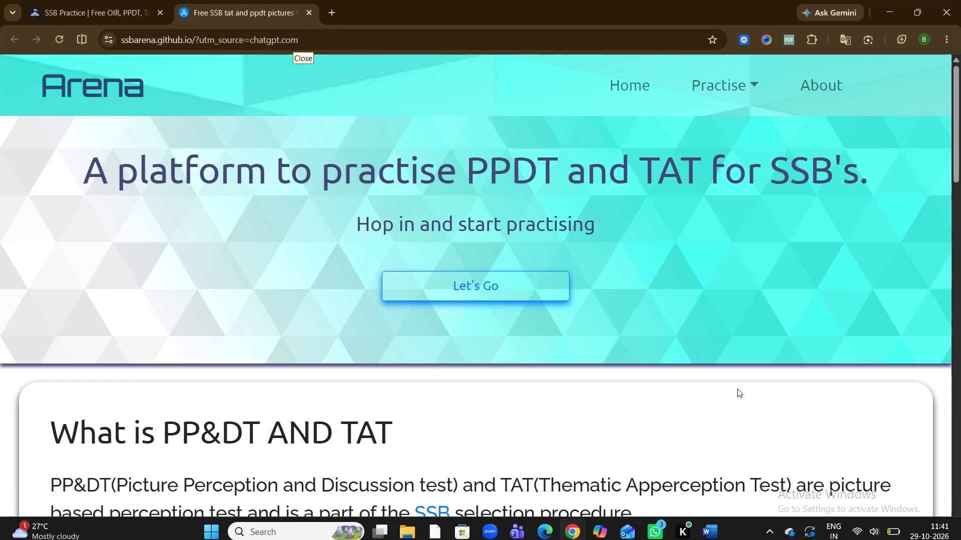
pyautogui.hotkey('alt', 'Tab')
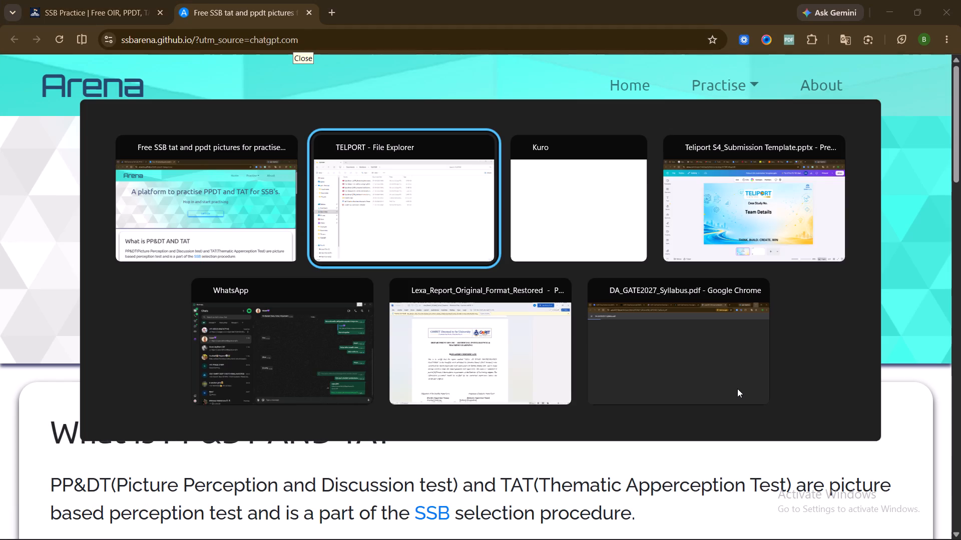
pyautogui.hotkey('alt', 'Tab')
pyautogui.hotkey('alt', 'Tab')
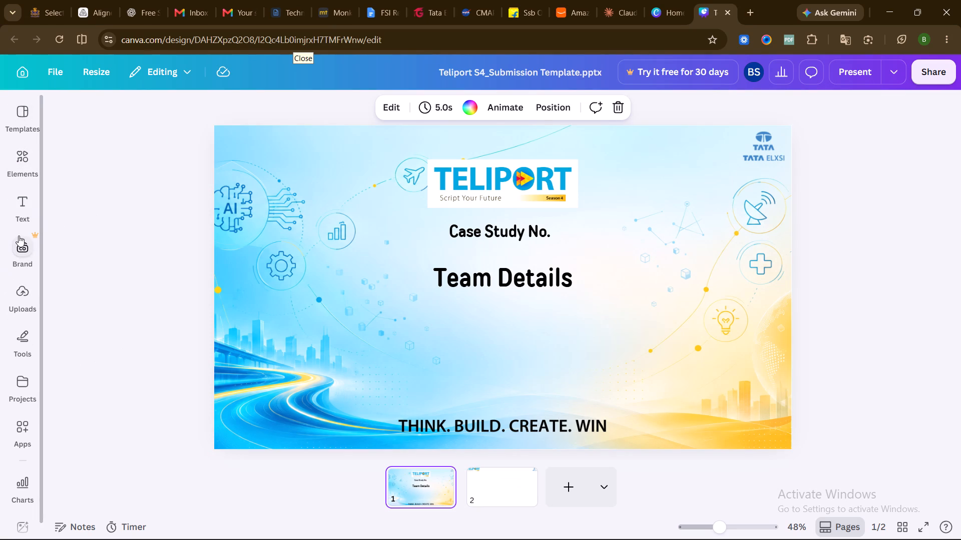
# Open the Elements library for the Teliport template design.
pyautogui.click(22, 167)
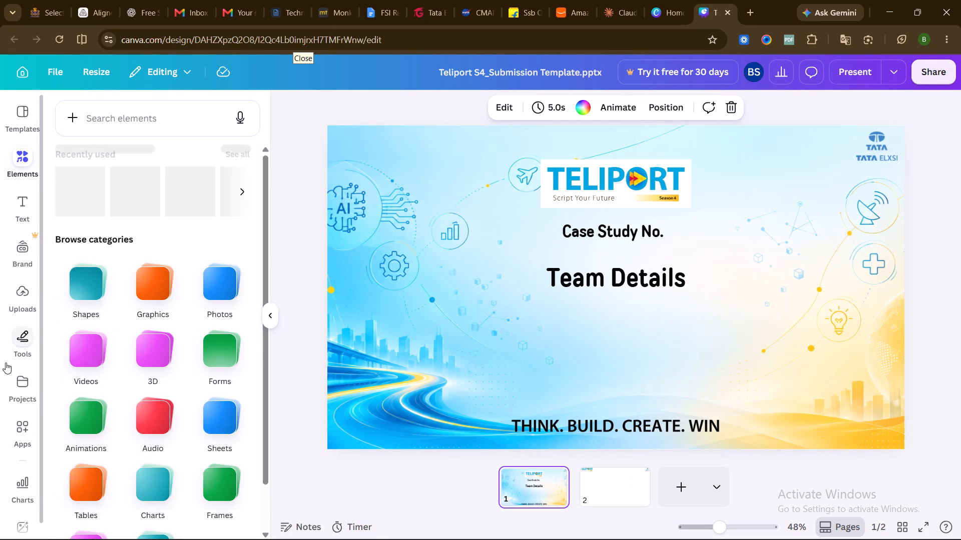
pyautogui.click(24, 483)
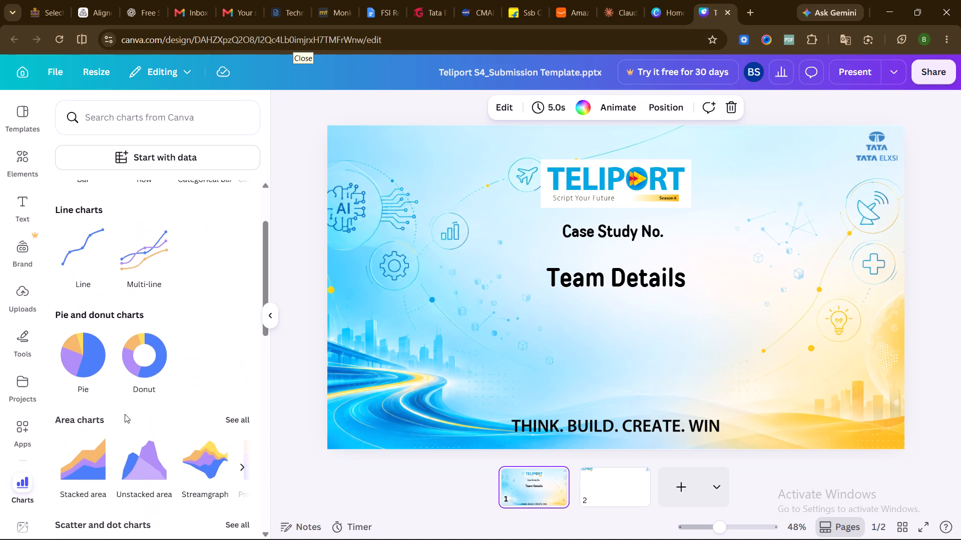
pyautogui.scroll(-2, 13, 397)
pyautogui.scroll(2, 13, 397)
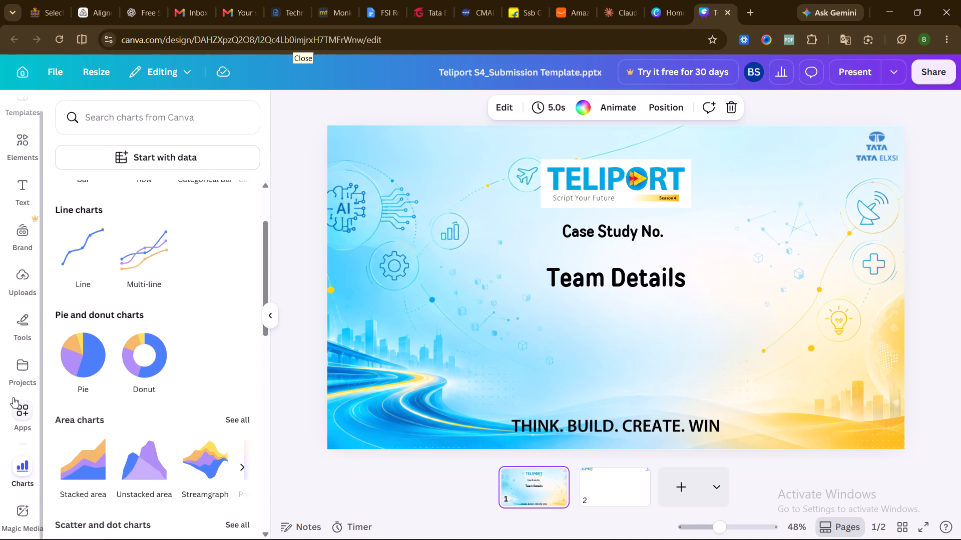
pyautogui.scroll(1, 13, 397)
# Return to the Elements library and open its element search for the Teliport template design.
pyautogui.click(13, 155)
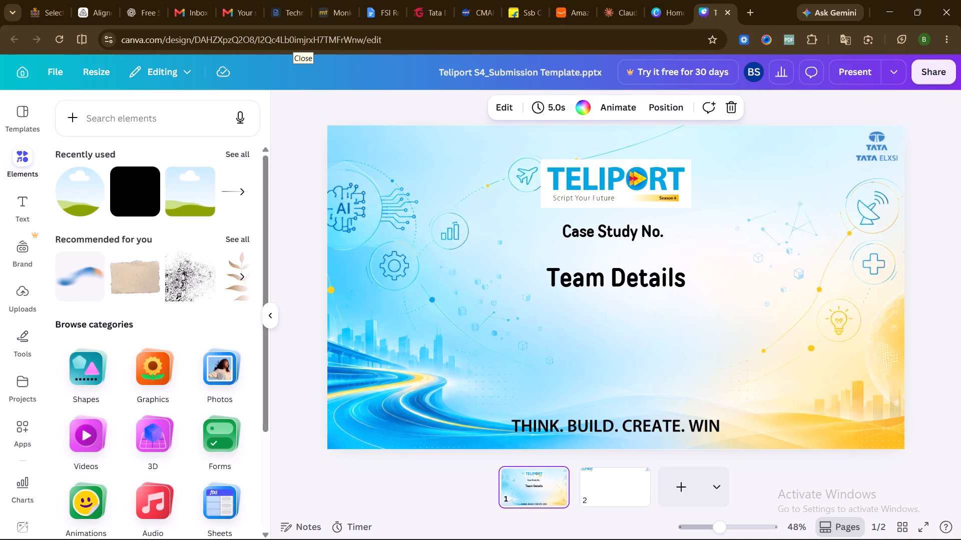
pyautogui.click(112, 122)
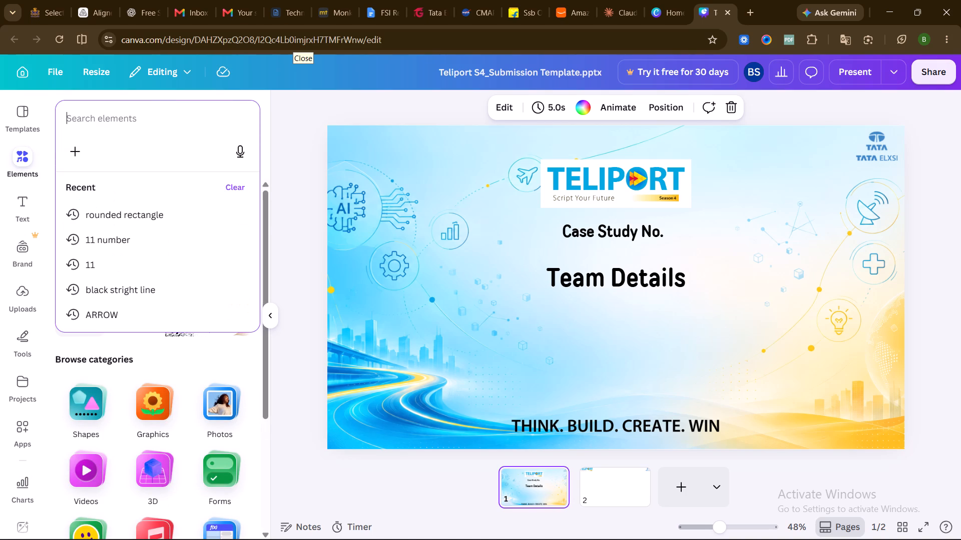
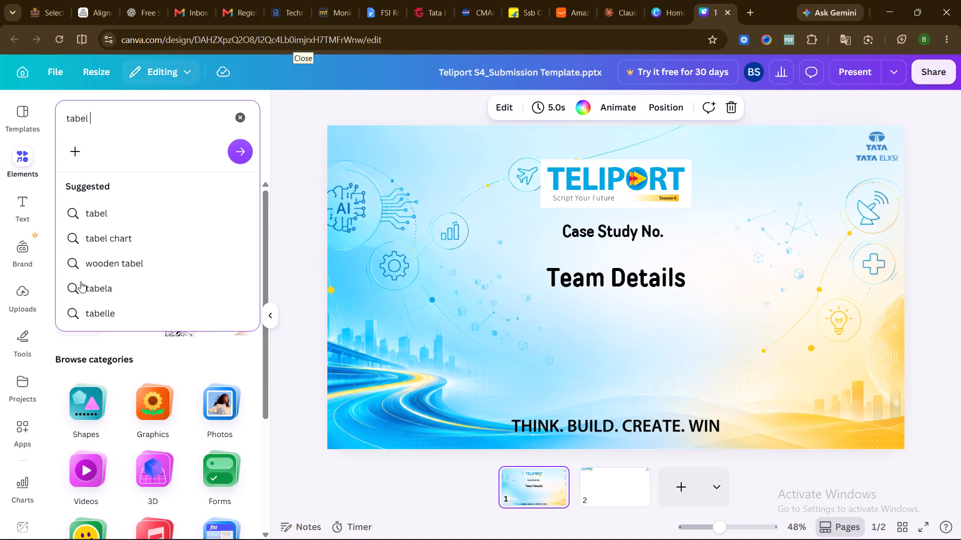
# Search the elements library for "tabel" and look through the table results for a suitable style.
pyautogui.click(123, 219)
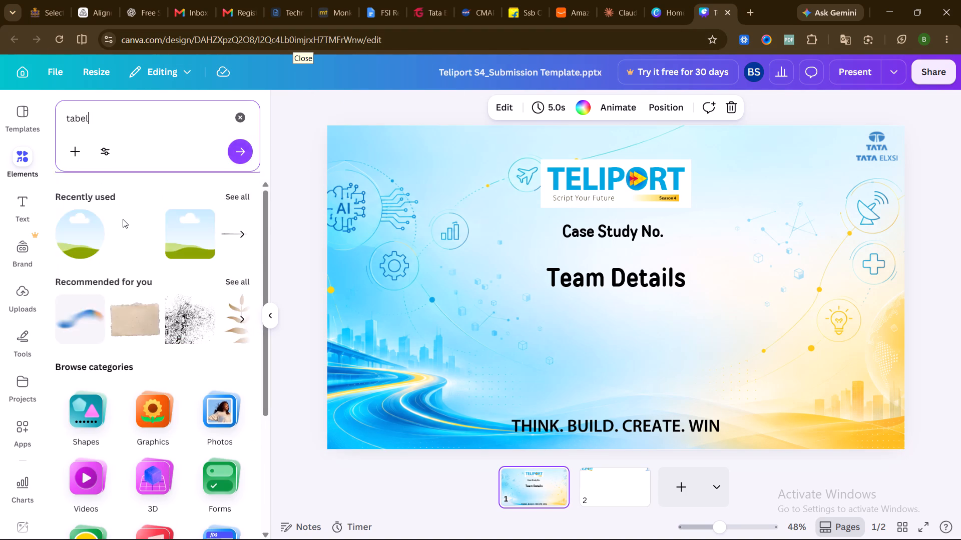
pyautogui.scroll(-1, 114, 290)
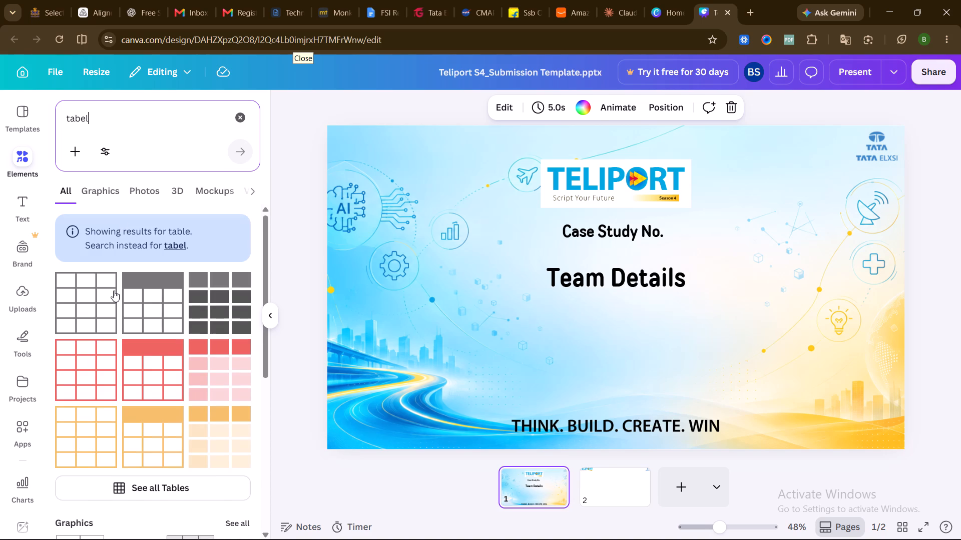
pyautogui.scroll(-1, 114, 290)
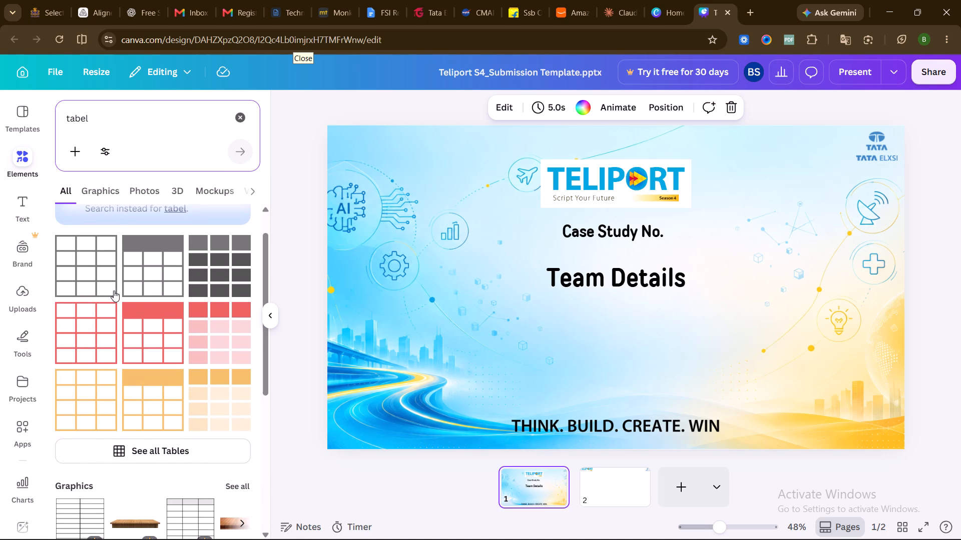
pyautogui.scroll(-7, 114, 290)
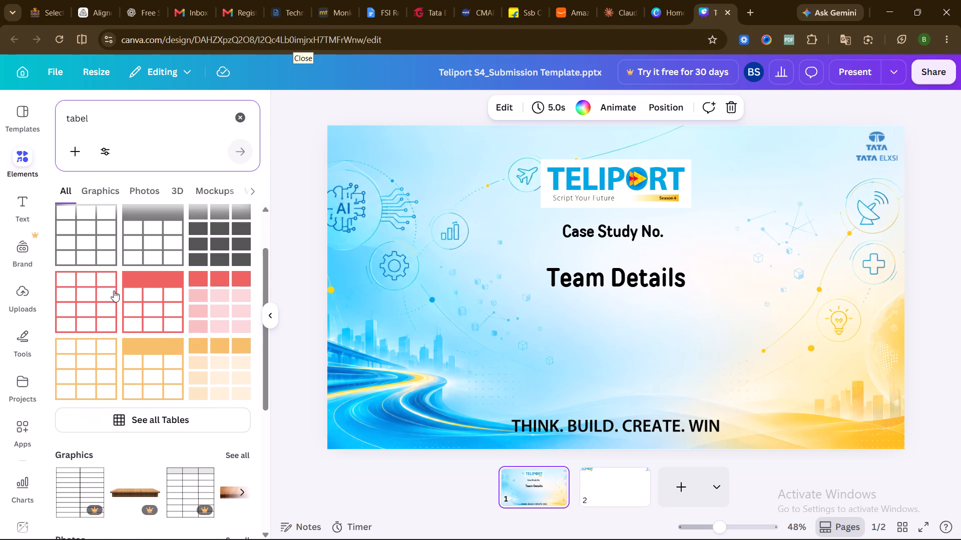
pyautogui.scroll(-2, 114, 290)
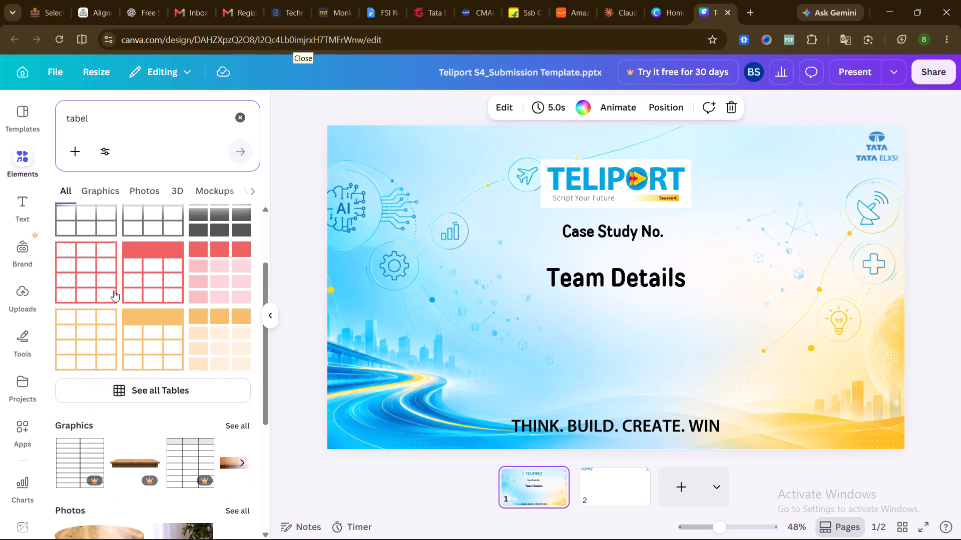
pyautogui.scroll(2, 114, 290)
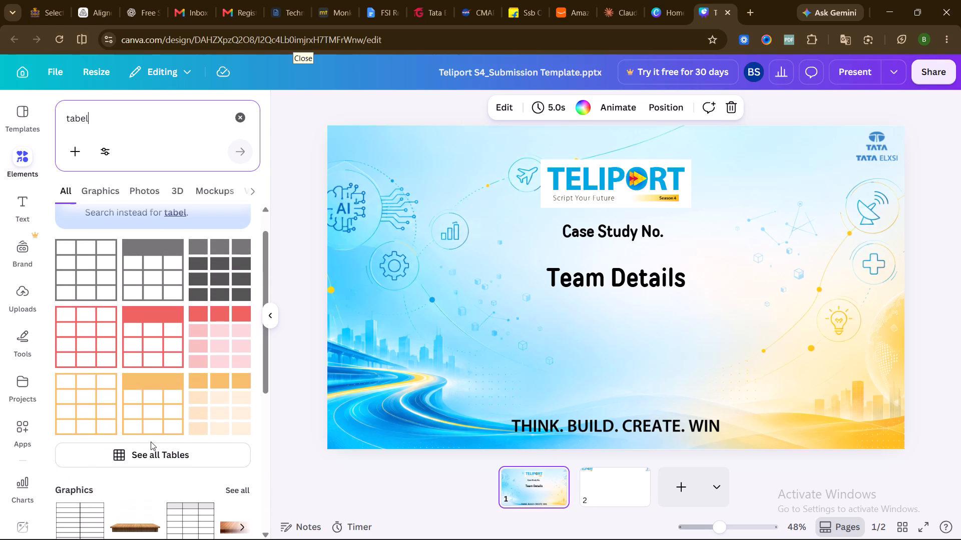
# Open the full set of table styles and insert the grey three-column, four-row table with a solid header row on page 1.
pyautogui.click(157, 456)
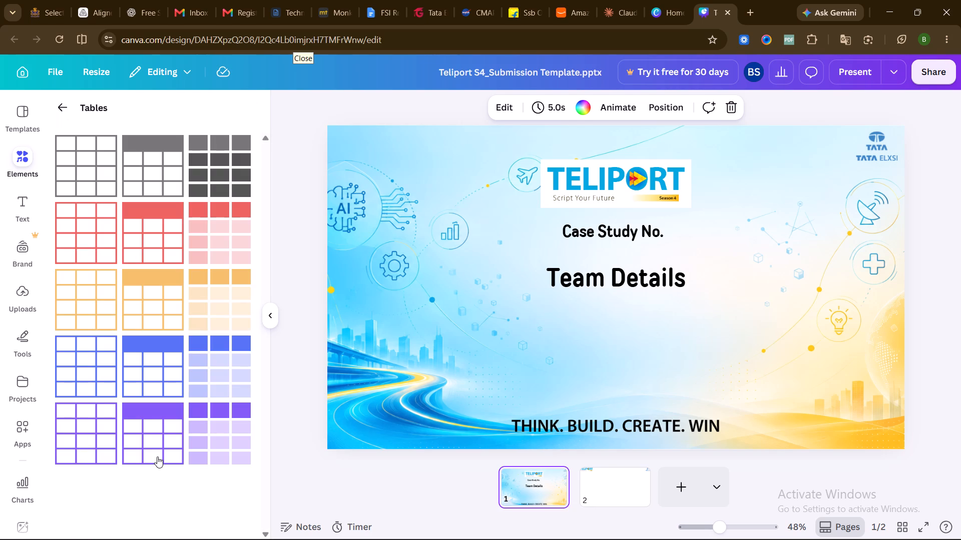
pyautogui.scroll(-2, 157, 456)
pyautogui.scroll(5, 157, 456)
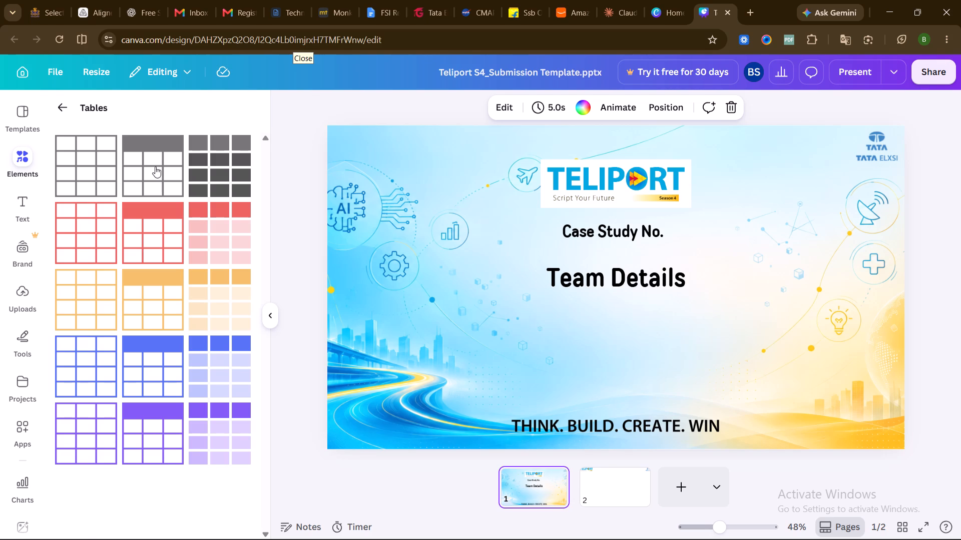
pyautogui.click(150, 169)
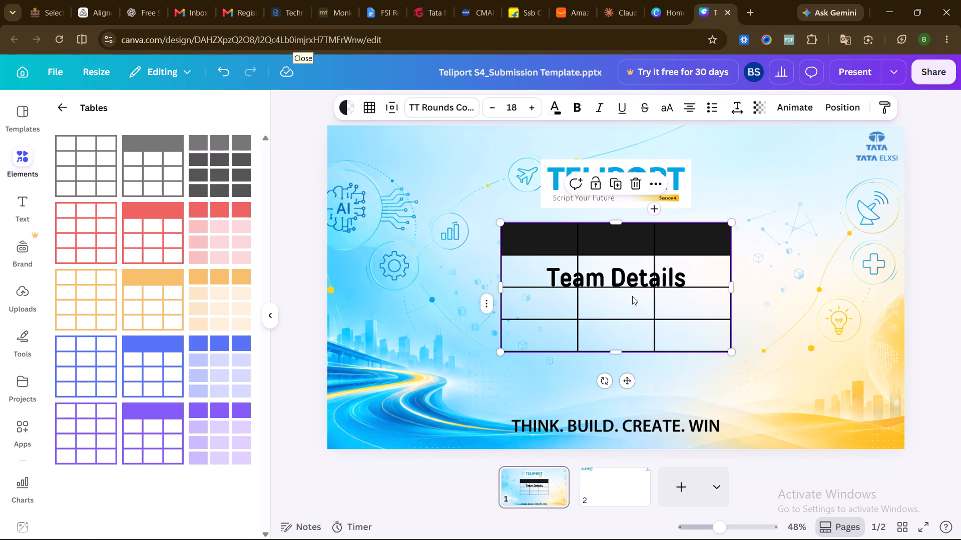
# Move the table just below the Team Details heading and shrink it proportionally to about 197 wide by 78 high.
pyautogui.moveTo(632, 296); pyautogui.dragTo(608, 361)
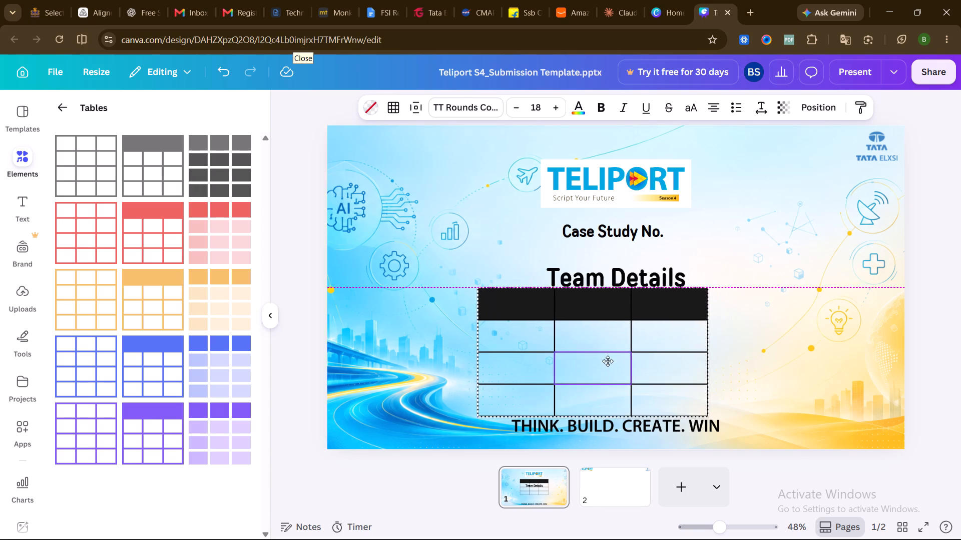
pyautogui.moveTo(608, 361); pyautogui.dragTo(604, 362)
pyautogui.moveTo(704, 419); pyautogui.dragTo(701, 416)
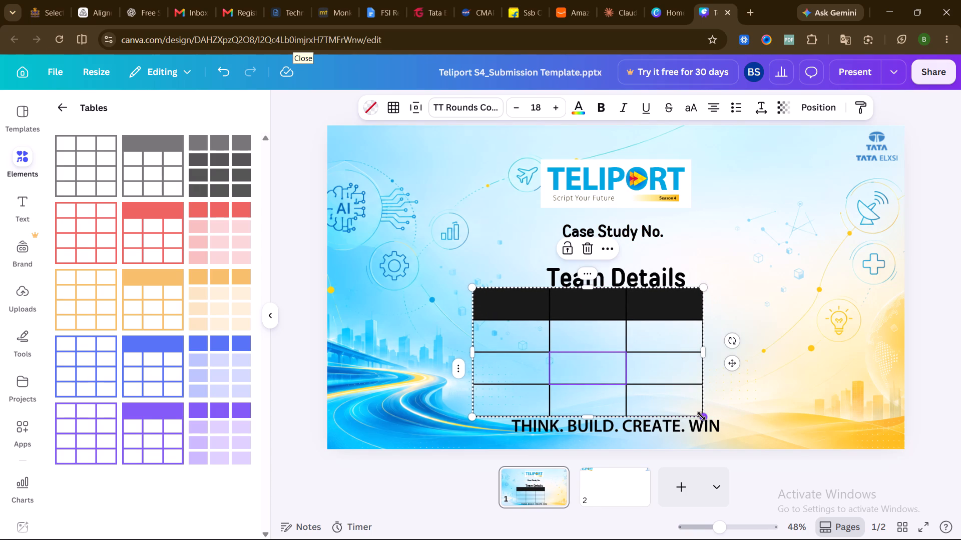
pyautogui.moveTo(701, 416); pyautogui.dragTo(705, 405)
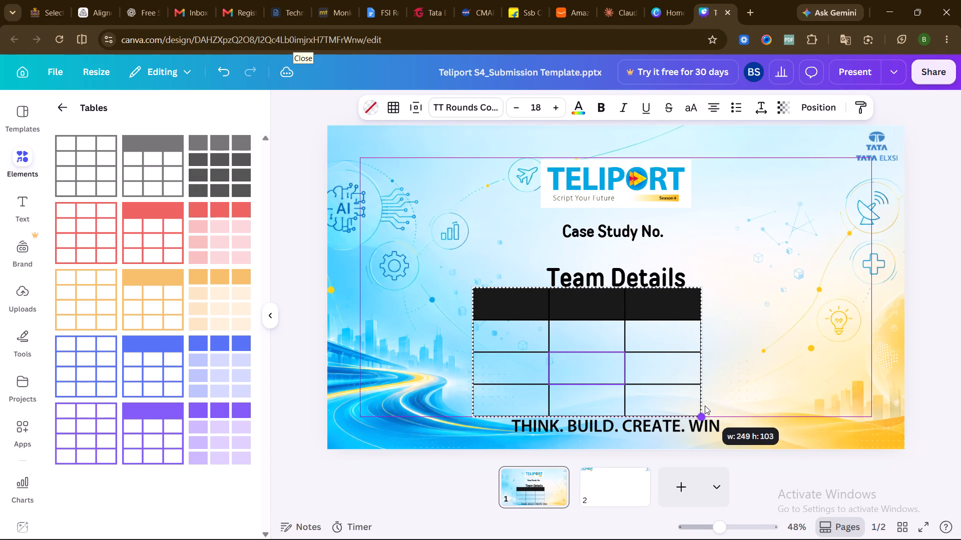
pyautogui.moveTo(705, 417); pyautogui.dragTo(655, 380)
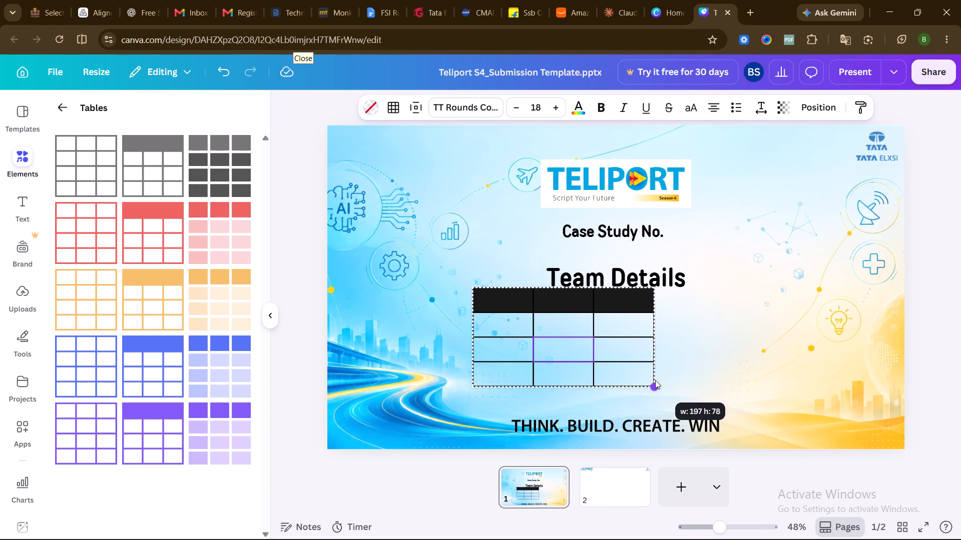
# Stretch the table to about twice its width and shift its column dividers, making the first column about 244 wide and the middle column wider.
pyautogui.moveTo(655, 380); pyautogui.dragTo(661, 383)
pyautogui.moveTo(661, 338); pyautogui.dragTo(850, 331)
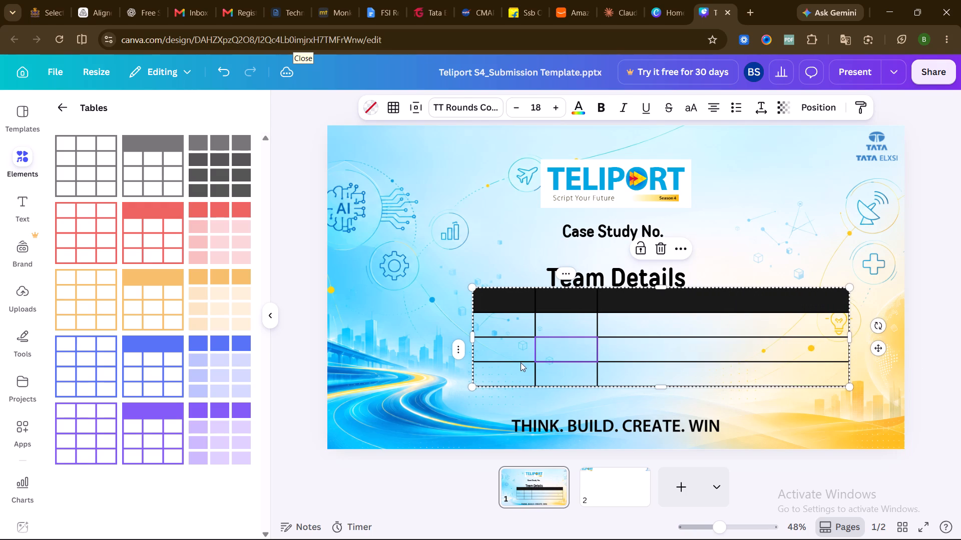
pyautogui.click(604, 346)
pyautogui.moveTo(598, 344); pyautogui.dragTo(675, 348)
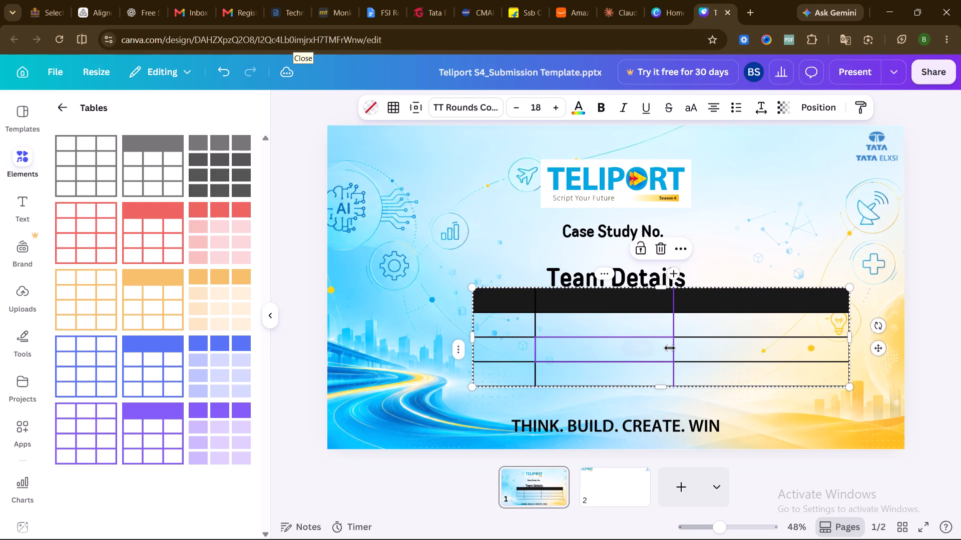
pyautogui.moveTo(536, 344); pyautogui.dragTo(546, 345)
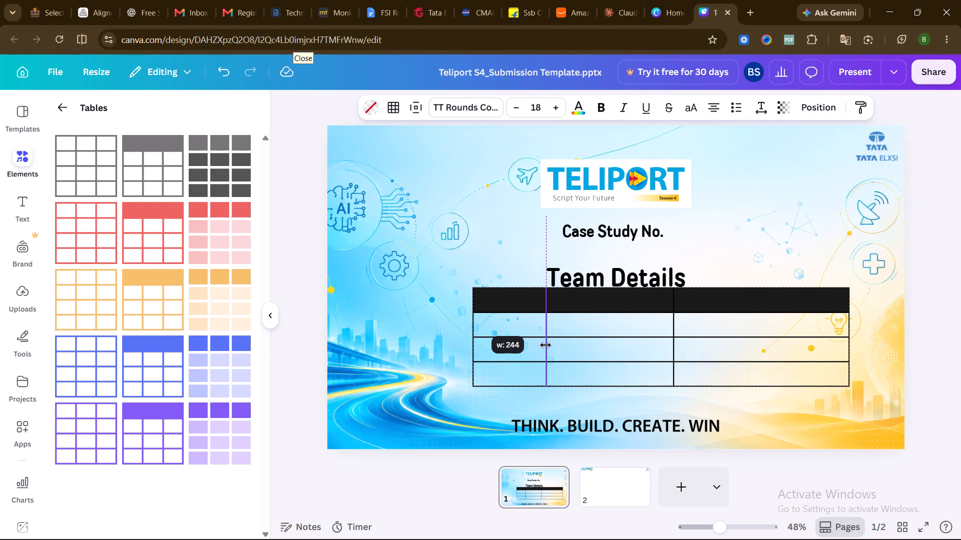
pyautogui.moveTo(546, 345); pyautogui.dragTo(550, 345)
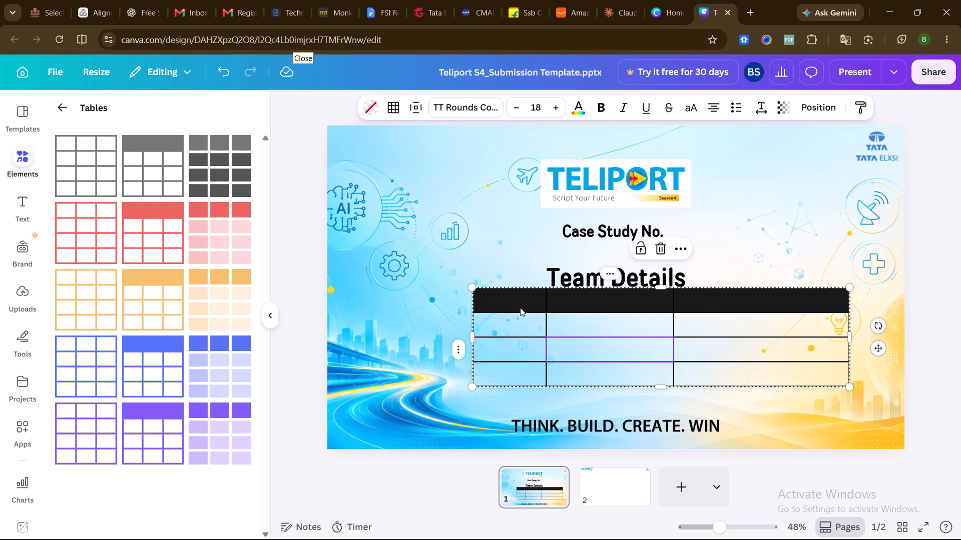
# Move the table down so it sits roughly centred under the Team Details heading with a gap of about 26.
pyautogui.moveTo(517, 300); pyautogui.dragTo(481, 318)
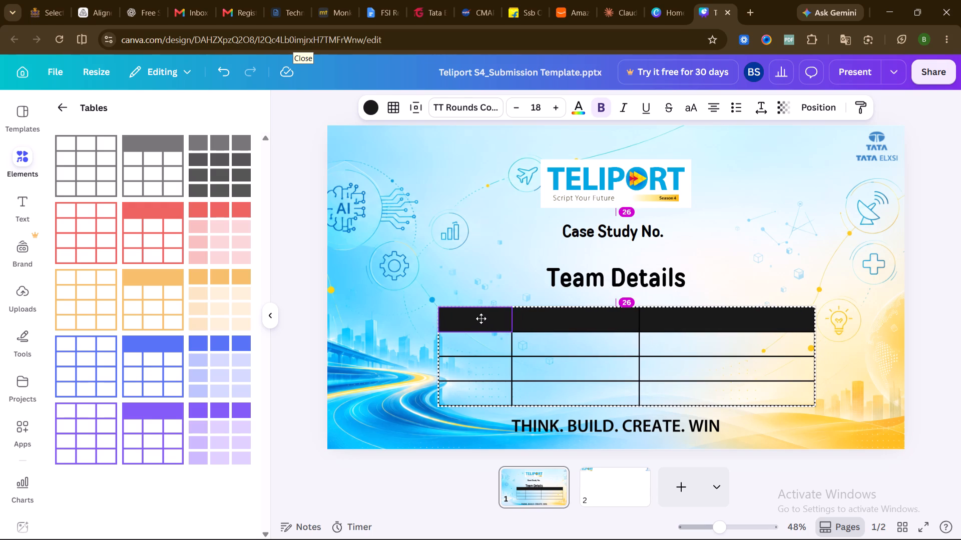
pyautogui.moveTo(481, 318); pyautogui.dragTo(479, 317)
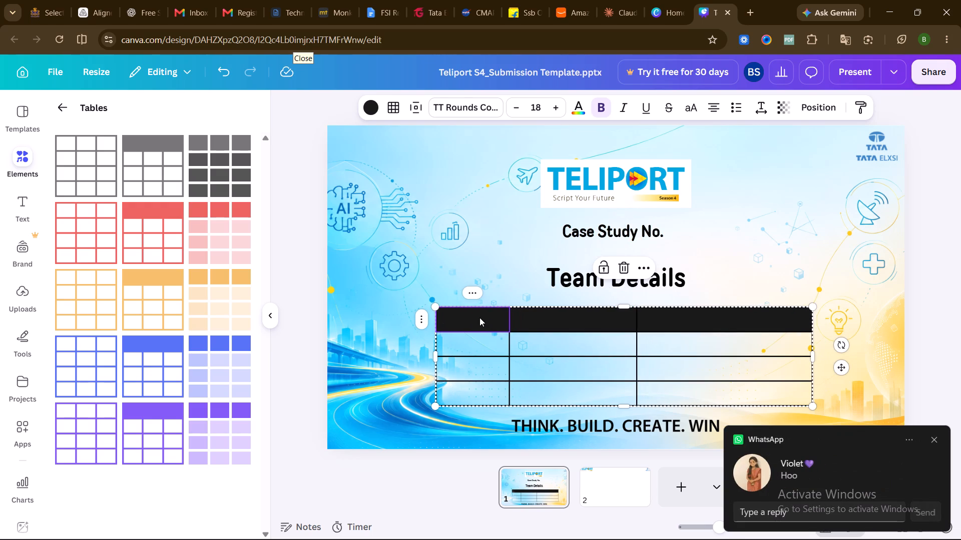
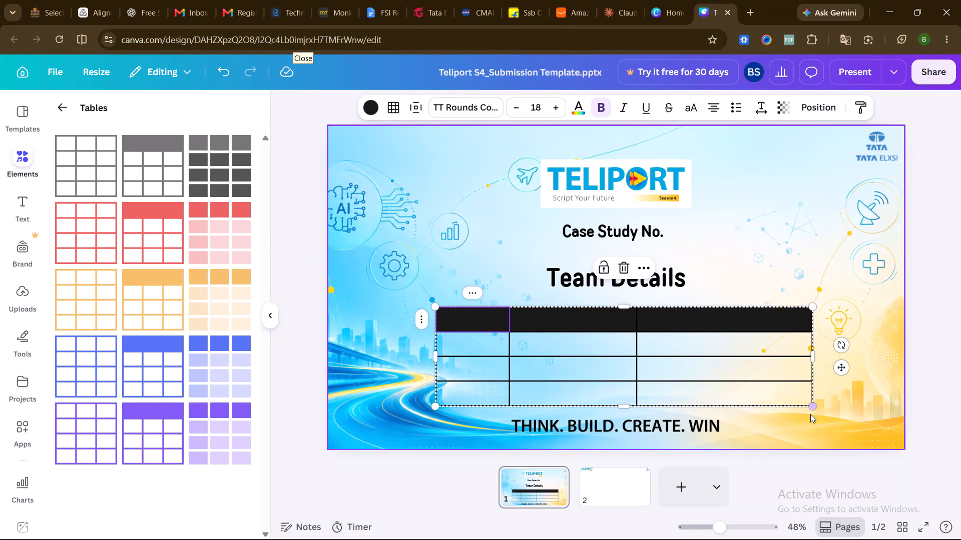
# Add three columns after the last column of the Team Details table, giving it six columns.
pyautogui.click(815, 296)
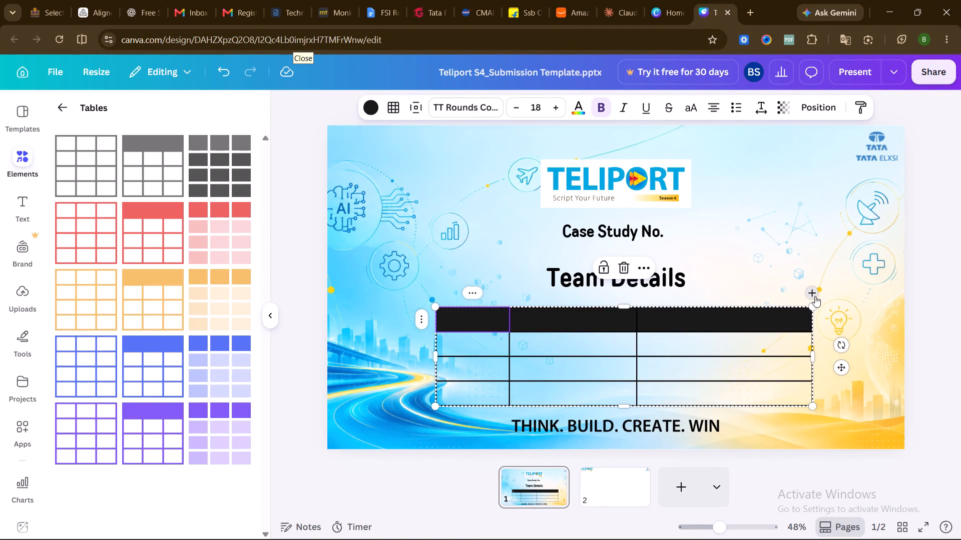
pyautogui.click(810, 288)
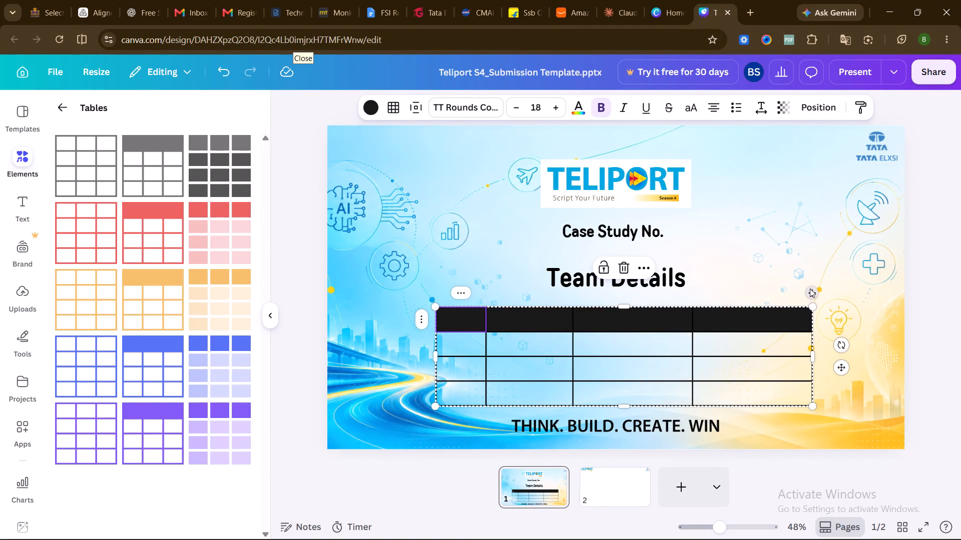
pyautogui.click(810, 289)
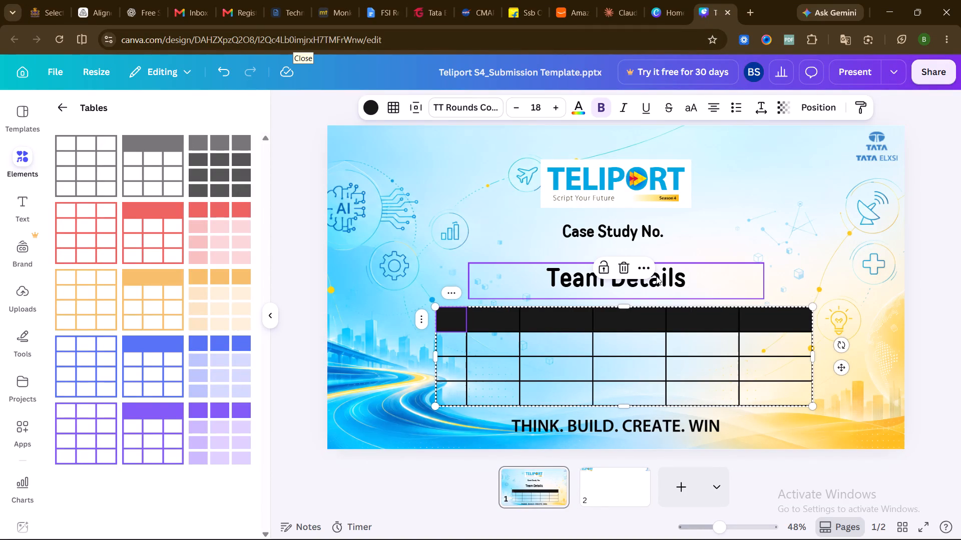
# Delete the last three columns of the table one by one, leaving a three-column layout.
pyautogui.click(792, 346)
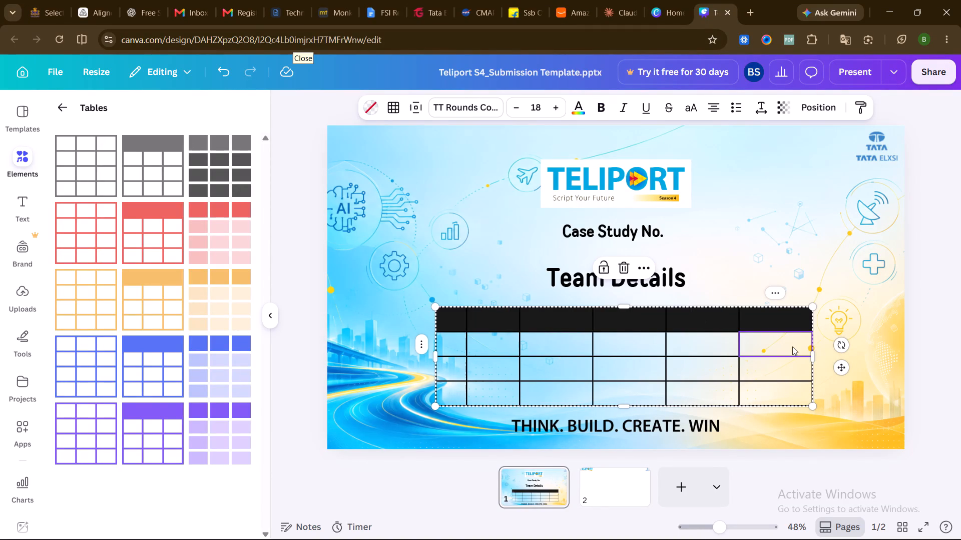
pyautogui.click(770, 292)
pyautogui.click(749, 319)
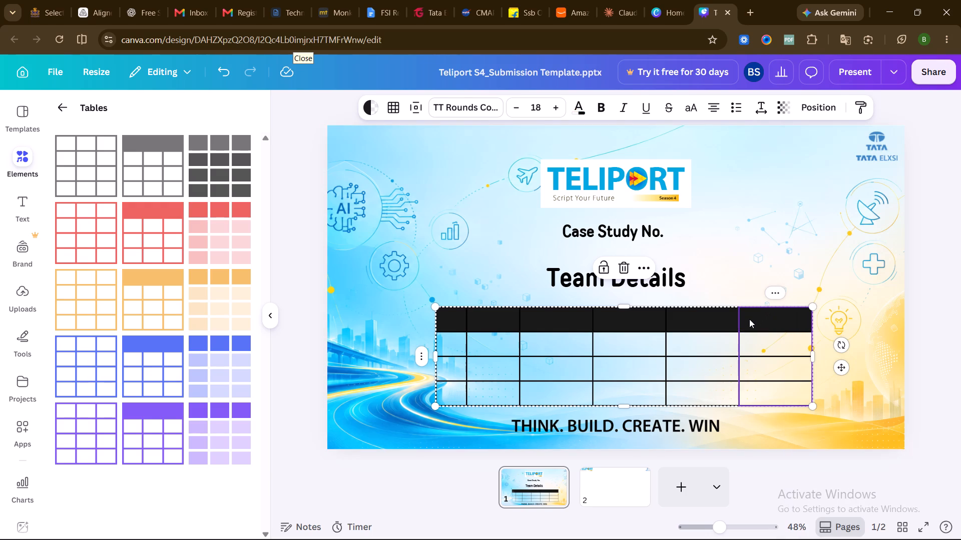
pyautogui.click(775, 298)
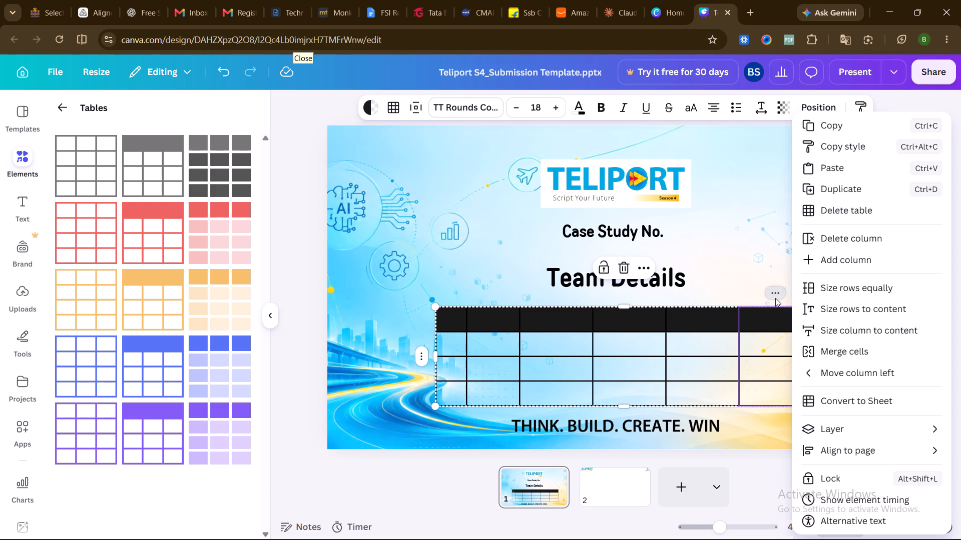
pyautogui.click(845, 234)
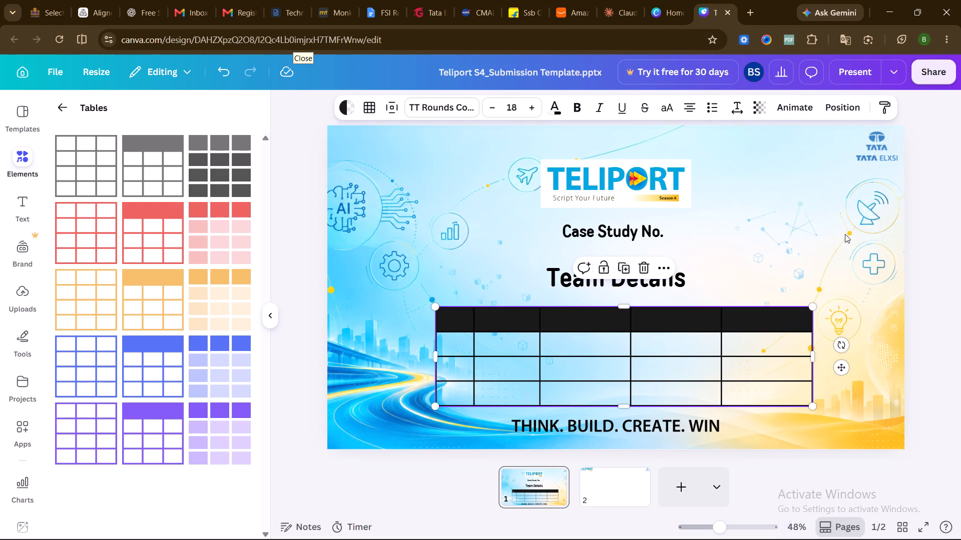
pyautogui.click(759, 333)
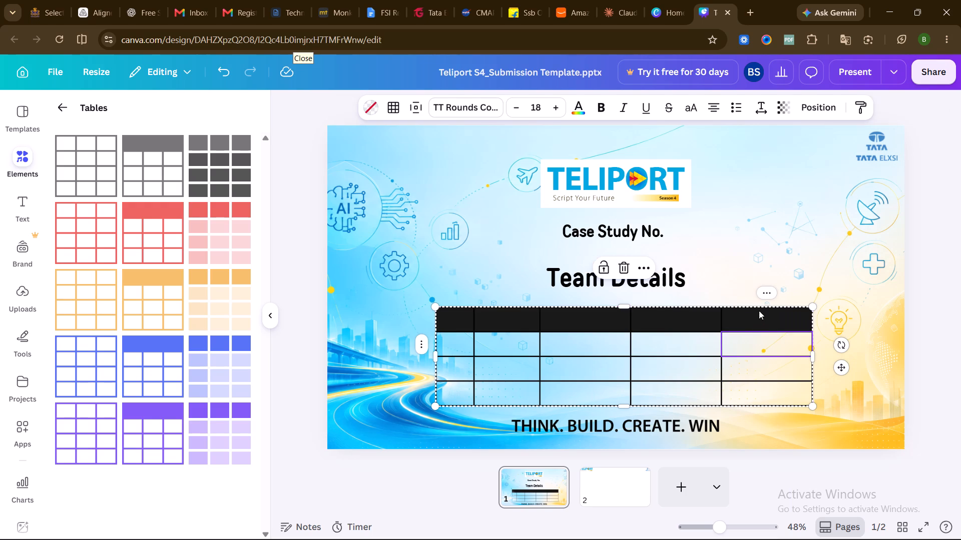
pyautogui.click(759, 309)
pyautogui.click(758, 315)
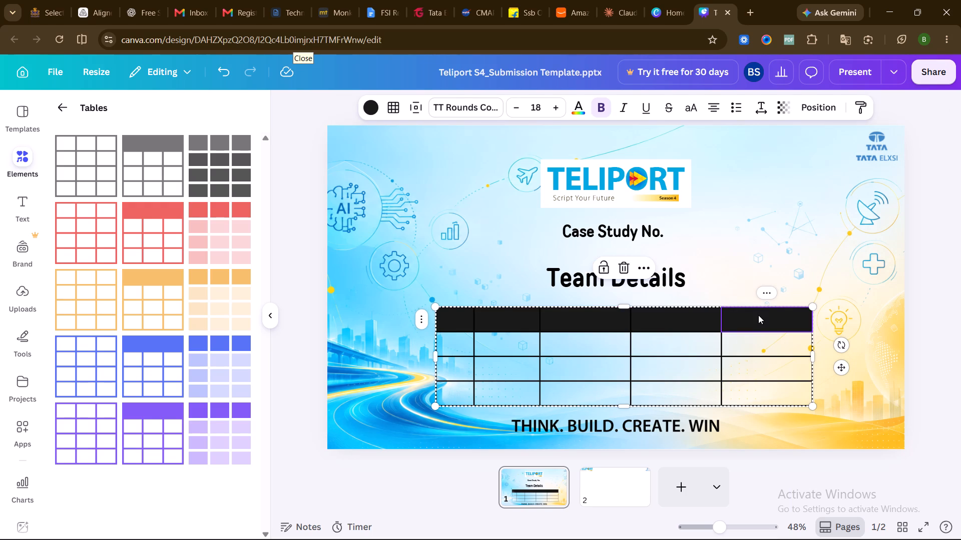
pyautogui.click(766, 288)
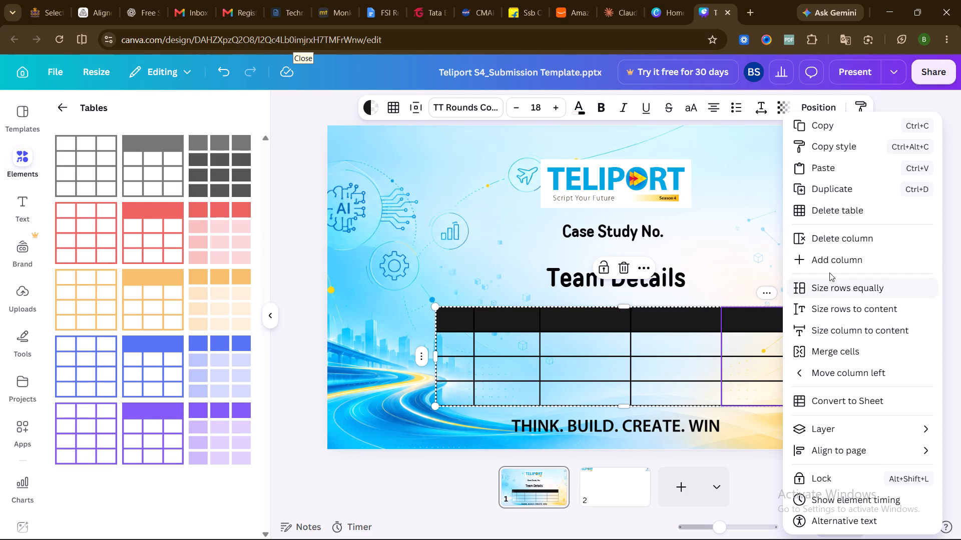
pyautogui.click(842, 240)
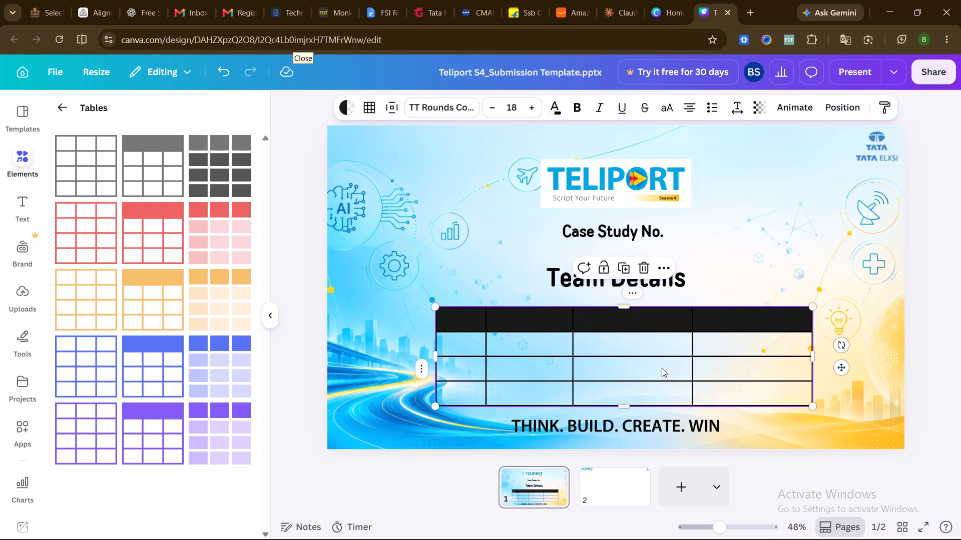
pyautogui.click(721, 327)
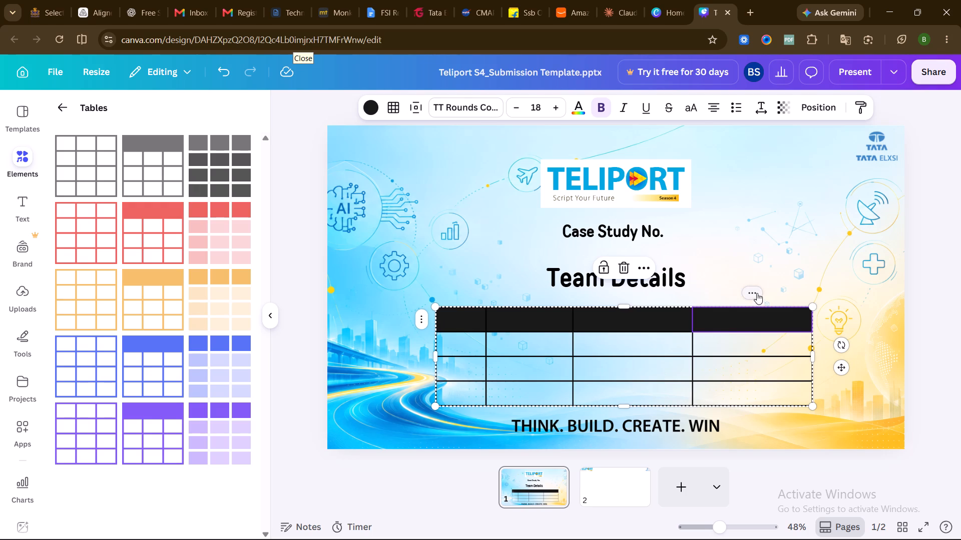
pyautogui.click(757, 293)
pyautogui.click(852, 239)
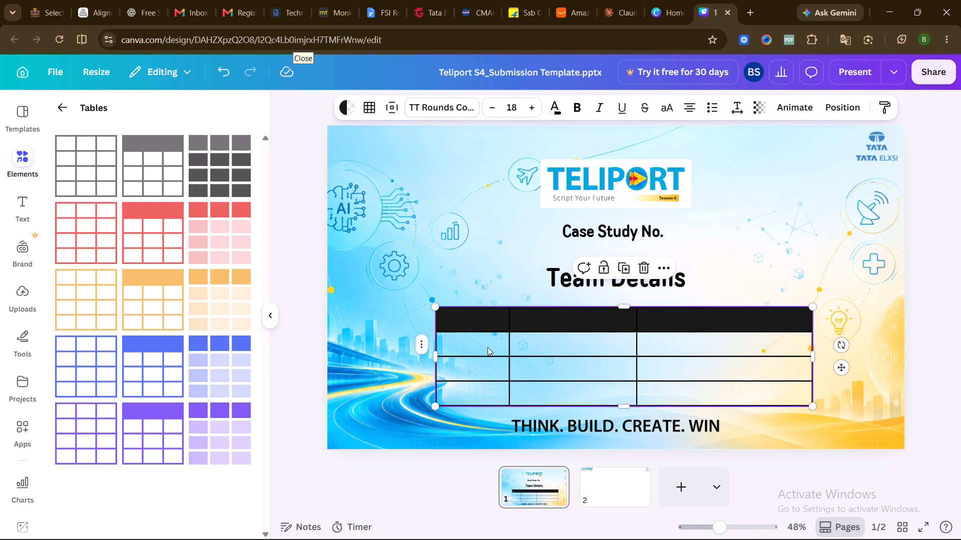
# Widen the table to about 1,320 by extending its left edge outward, keeping its height at 332.
pyautogui.moveTo(435, 353); pyautogui.dragTo(416, 352)
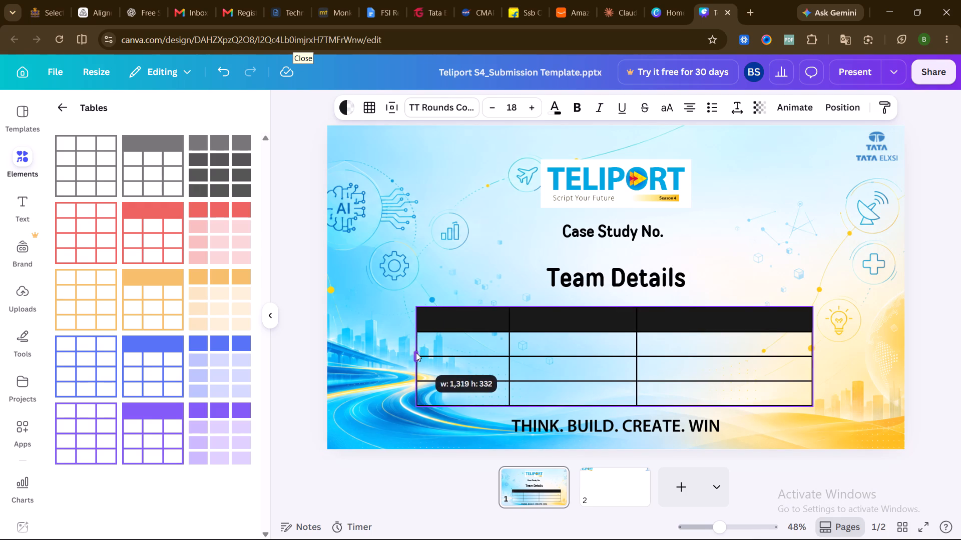
pyautogui.moveTo(416, 352); pyautogui.dragTo(413, 352)
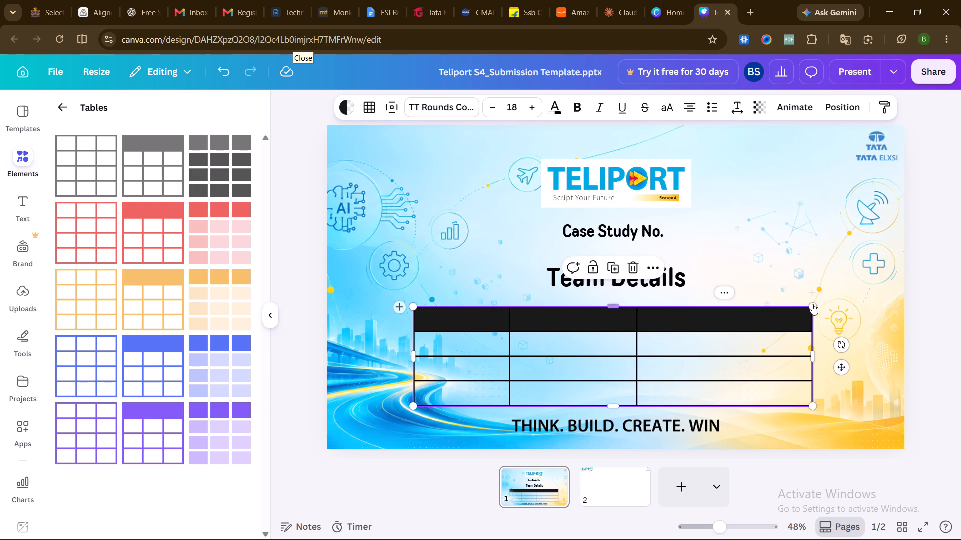
# Add a fourth column after the table's last column.
pyautogui.click(811, 293)
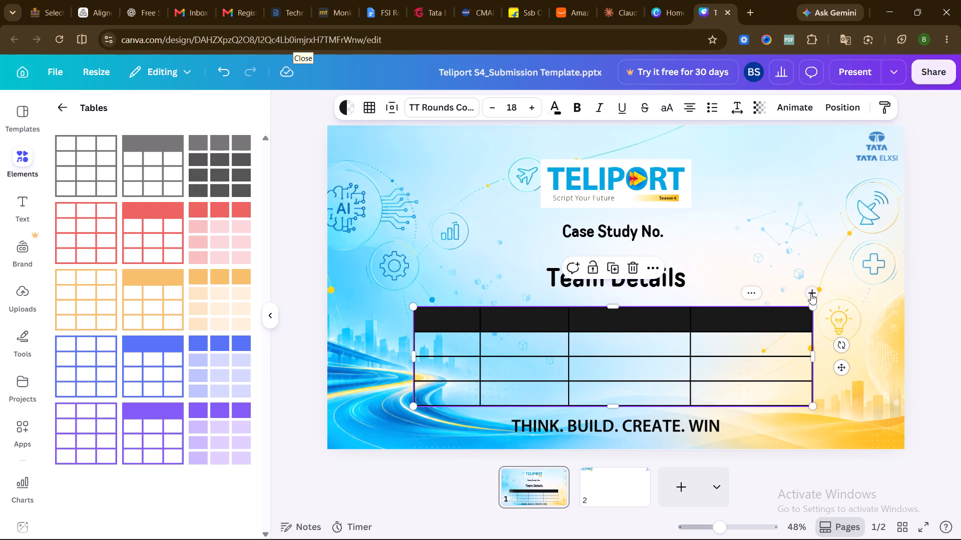
# Widen the four-column table outward on both sides until it spans most of the slide's width, keeping its height at 332.
pyautogui.moveTo(813, 355); pyautogui.dragTo(858, 351)
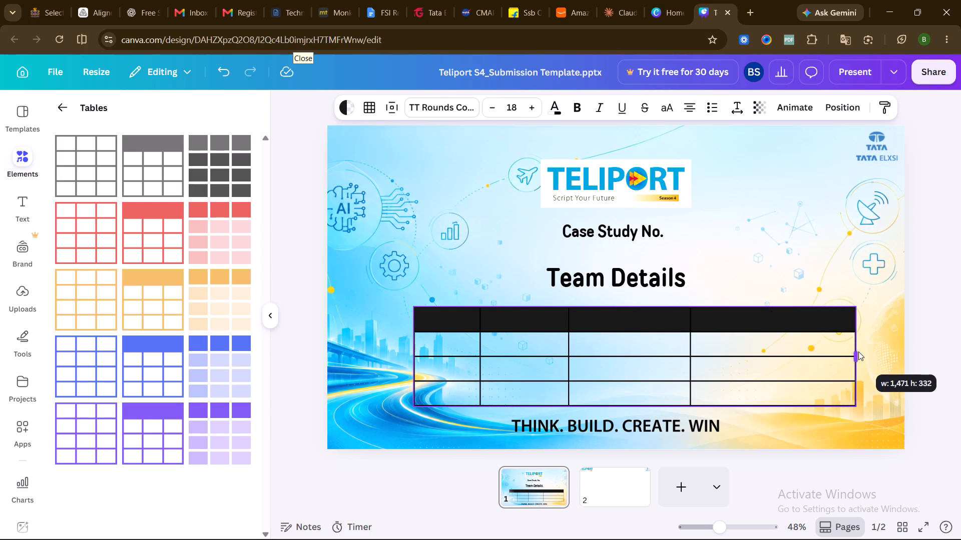
pyautogui.moveTo(858, 351); pyautogui.dragTo(869, 351)
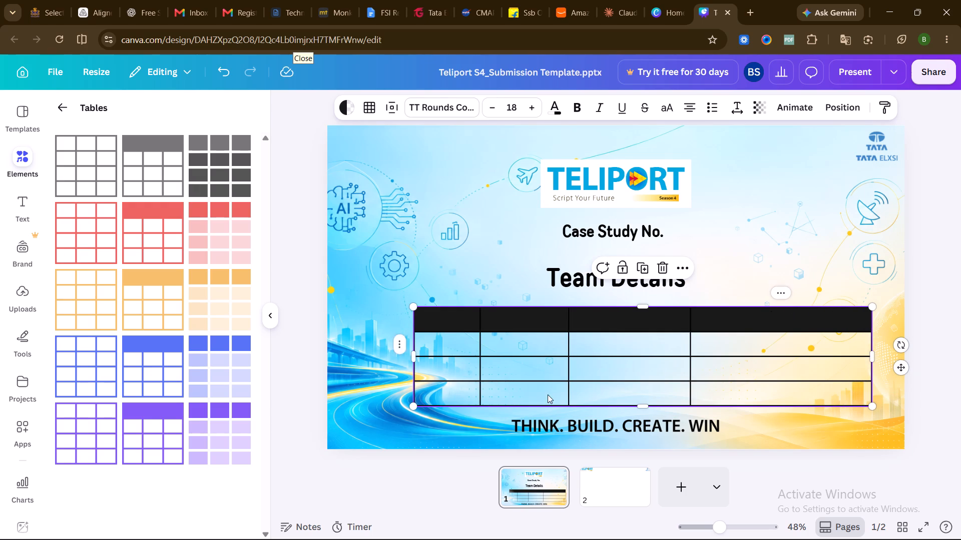
pyautogui.moveTo(410, 356); pyautogui.dragTo(396, 355)
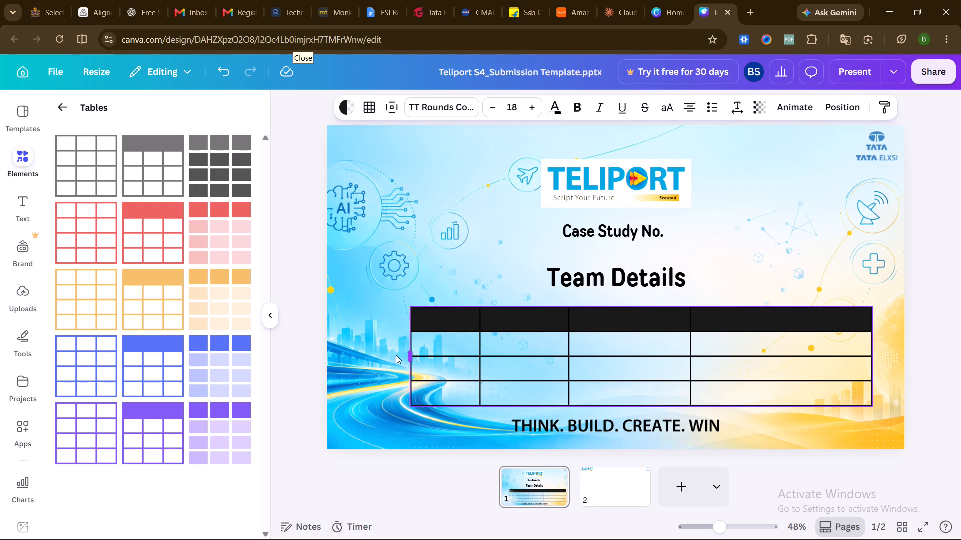
pyautogui.moveTo(396, 355); pyautogui.dragTo(351, 350)
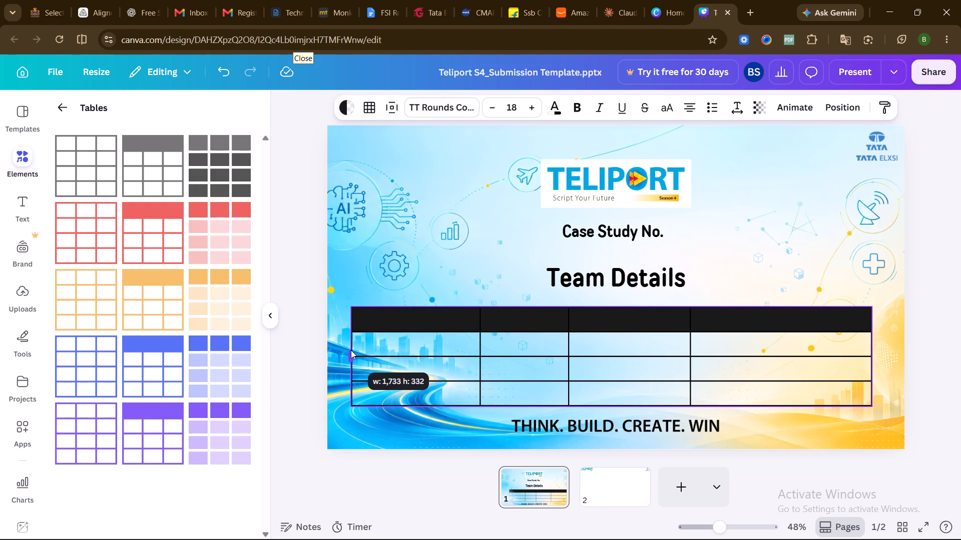
pyautogui.moveTo(351, 350); pyautogui.dragTo(362, 353)
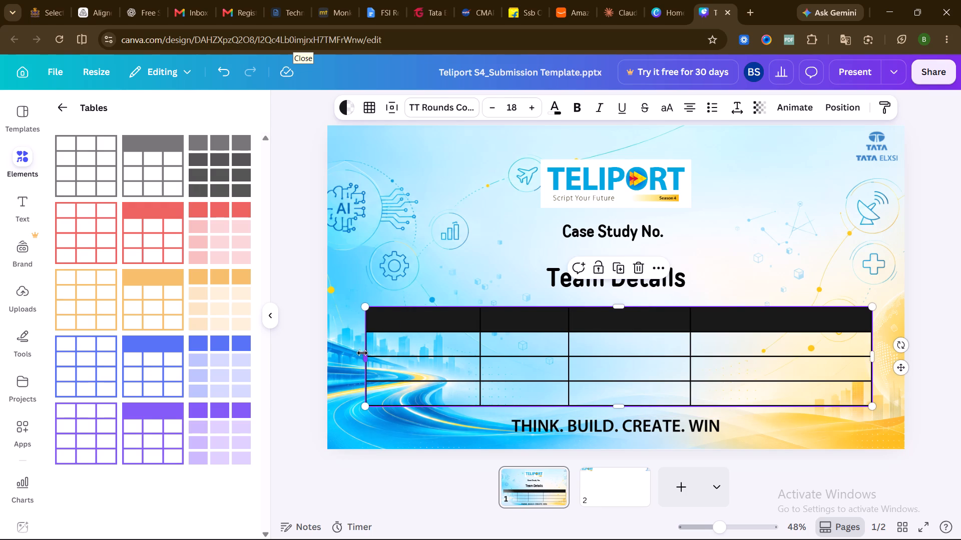
# Add the number 1 to the end of the "Case Study No." line on page 1.
pyautogui.doubleClick(672, 230)
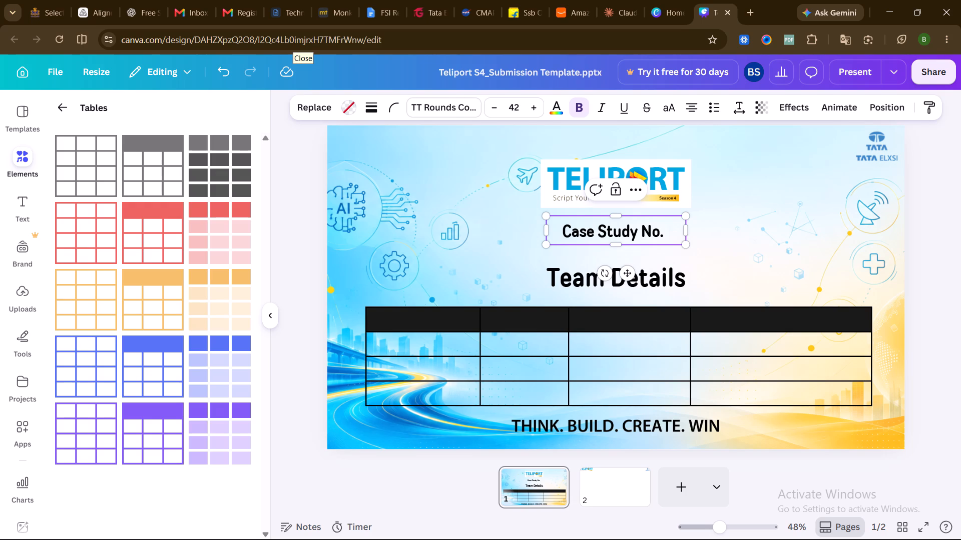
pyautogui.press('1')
pyautogui.click(673, 320)
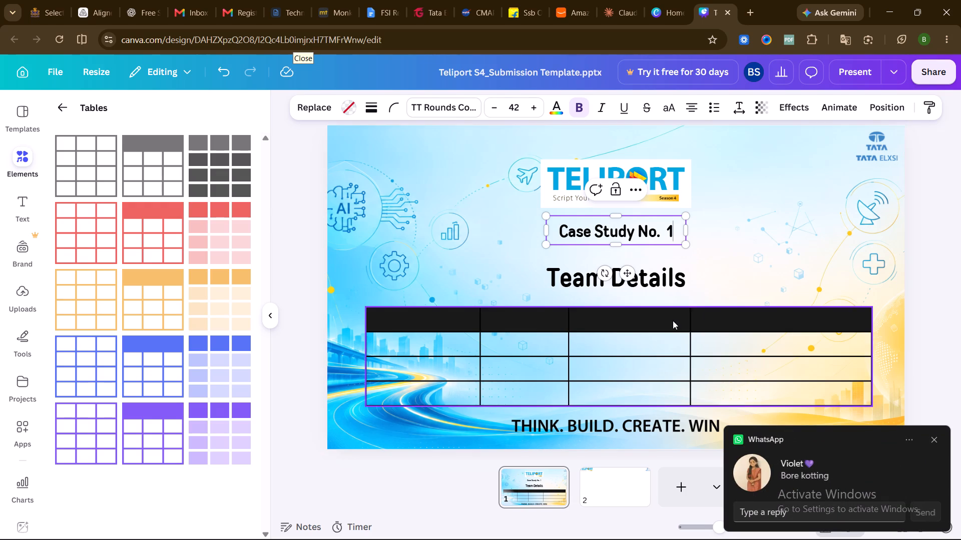
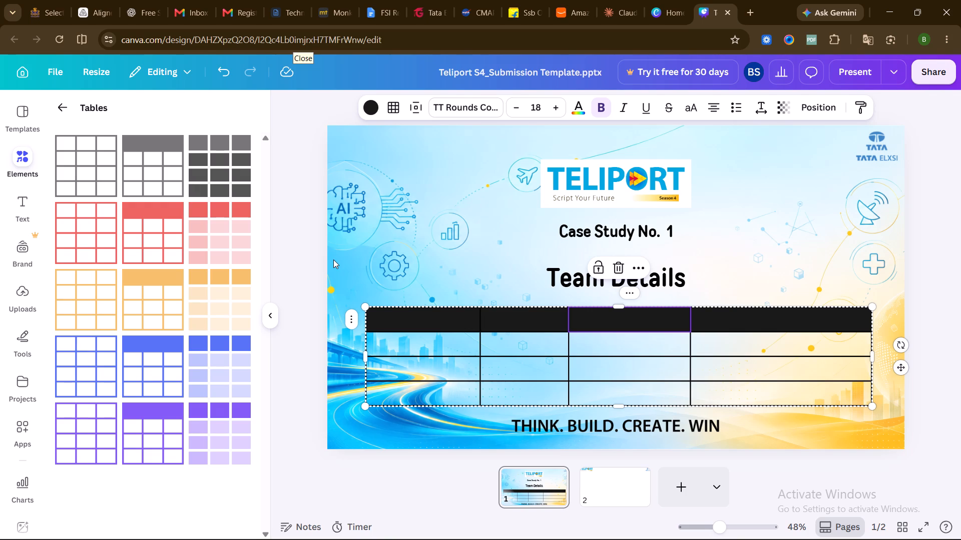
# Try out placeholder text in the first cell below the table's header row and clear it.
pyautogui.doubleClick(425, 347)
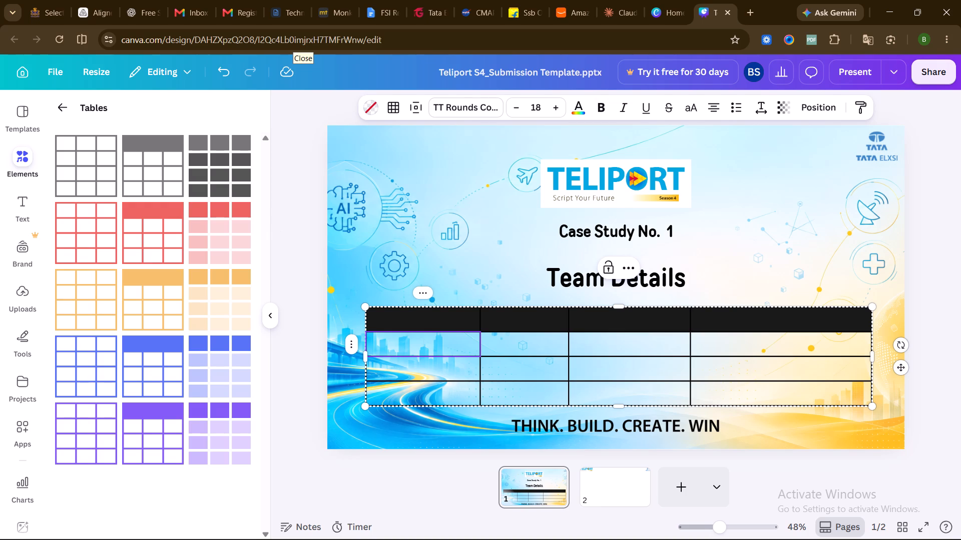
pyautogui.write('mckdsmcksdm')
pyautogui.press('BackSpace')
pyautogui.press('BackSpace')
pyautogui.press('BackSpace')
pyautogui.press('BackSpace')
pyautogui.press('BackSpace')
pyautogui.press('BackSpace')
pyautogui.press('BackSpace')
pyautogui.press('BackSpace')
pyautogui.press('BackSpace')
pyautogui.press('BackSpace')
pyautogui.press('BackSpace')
# Enter "Type" as the header of the table's first column, using white (#FFFFFF) text.
pyautogui.doubleClick(426, 318)
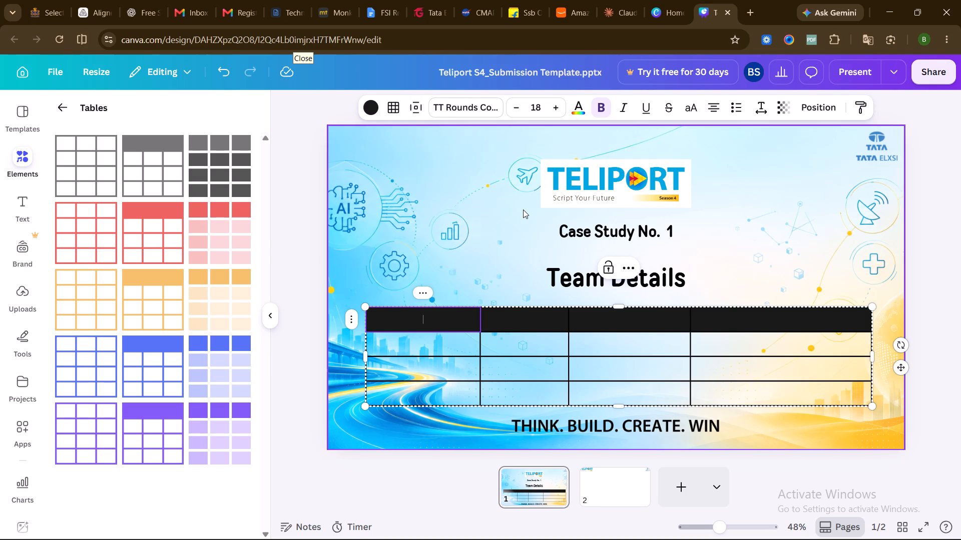
pyautogui.click(578, 111)
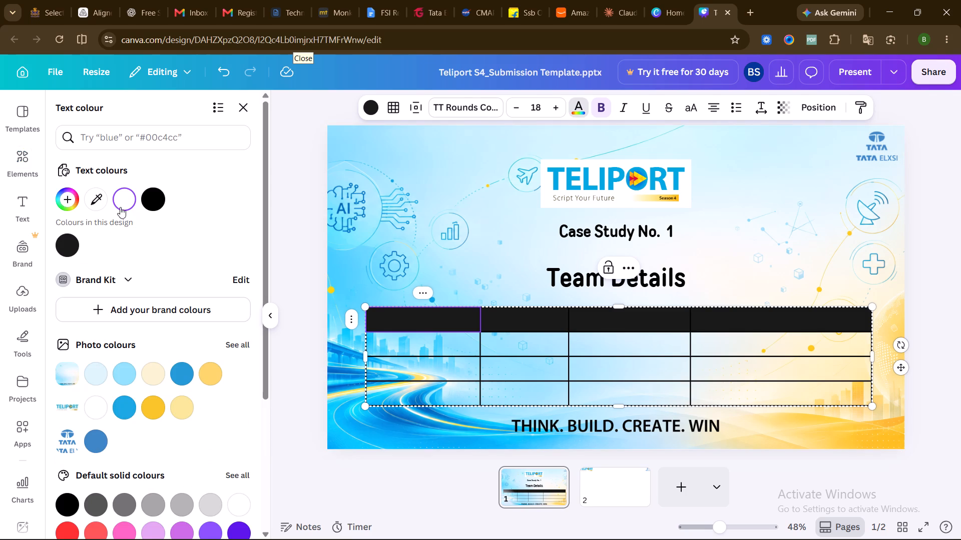
pyautogui.click(125, 202)
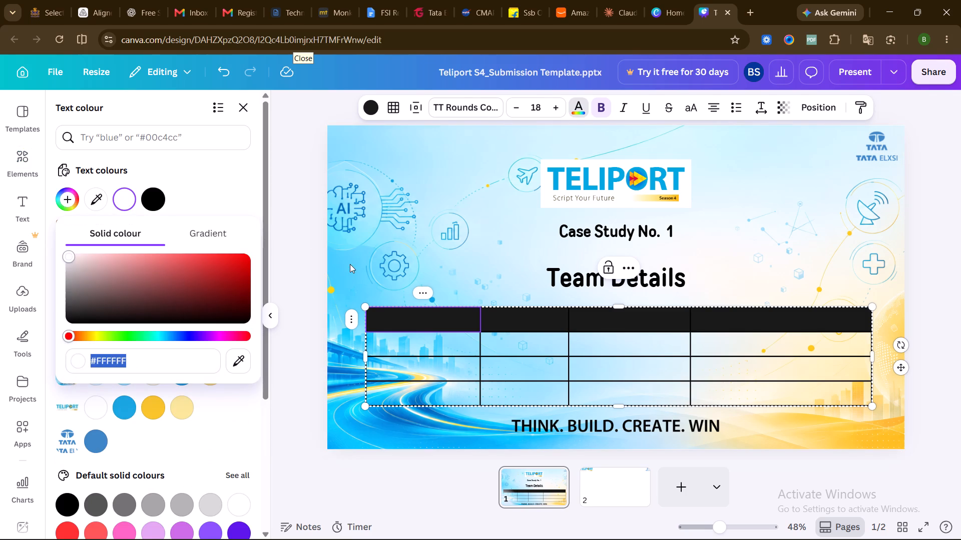
pyautogui.doubleClick(398, 322)
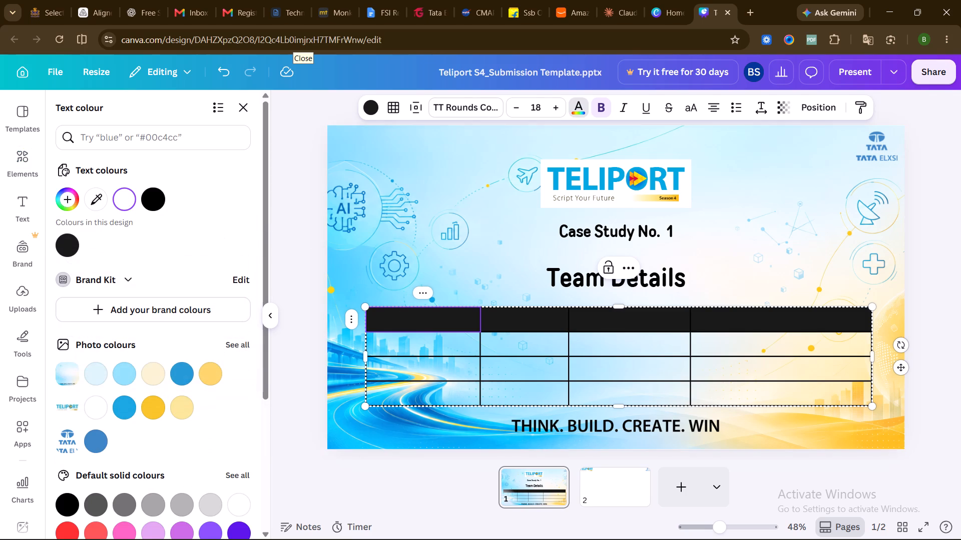
pyautogui.click(416, 317)
pyautogui.hotkey('shift', 't')
pyautogui.write('ype')
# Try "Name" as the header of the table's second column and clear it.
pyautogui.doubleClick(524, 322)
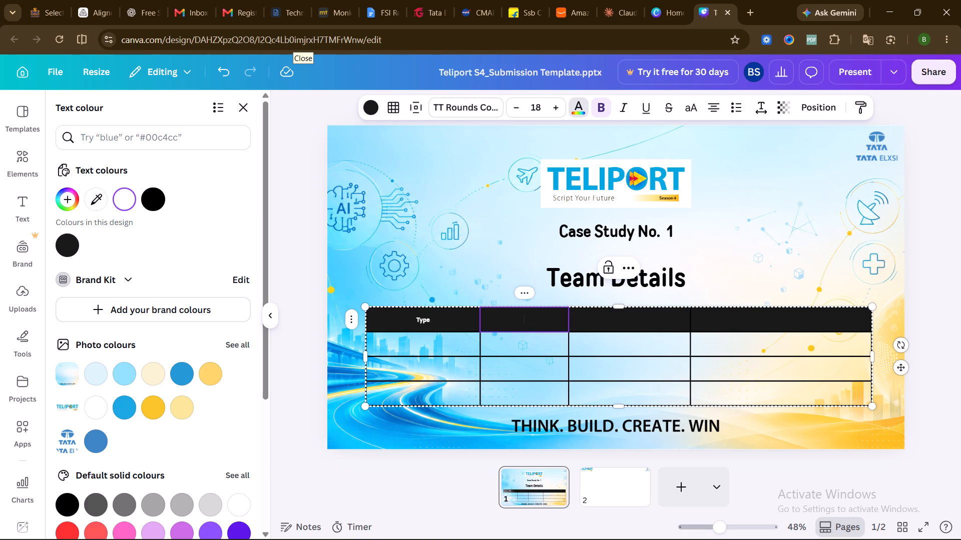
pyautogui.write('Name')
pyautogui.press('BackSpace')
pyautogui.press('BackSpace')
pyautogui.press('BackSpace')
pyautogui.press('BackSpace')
# Replace the header of the table's first column with "TYPE" in capitals.
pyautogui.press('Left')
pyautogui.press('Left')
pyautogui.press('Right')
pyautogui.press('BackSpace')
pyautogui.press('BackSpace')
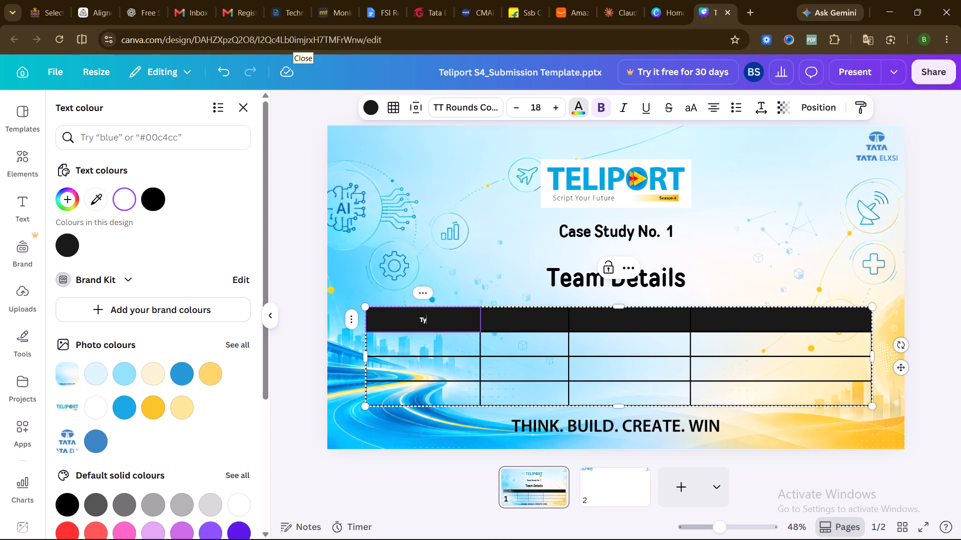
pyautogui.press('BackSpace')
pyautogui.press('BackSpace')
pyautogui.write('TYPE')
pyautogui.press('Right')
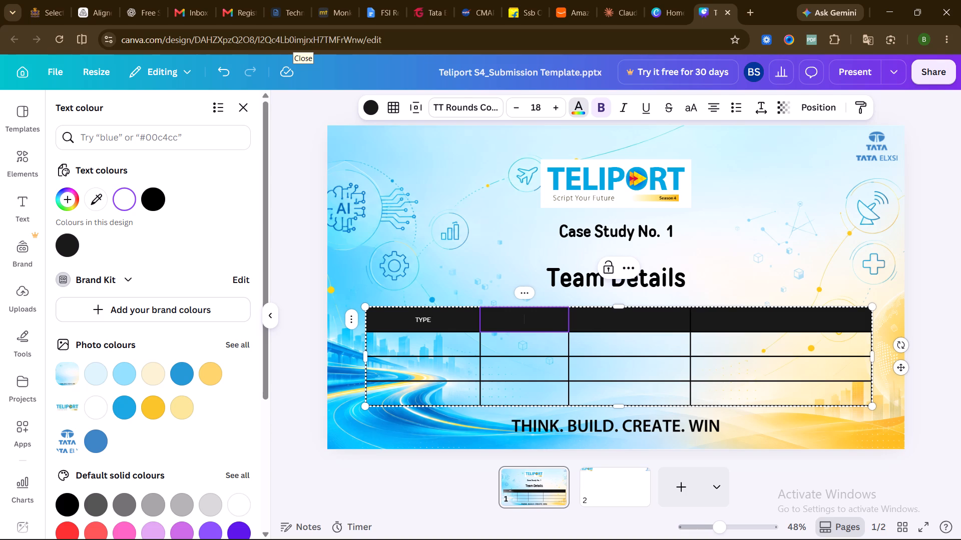
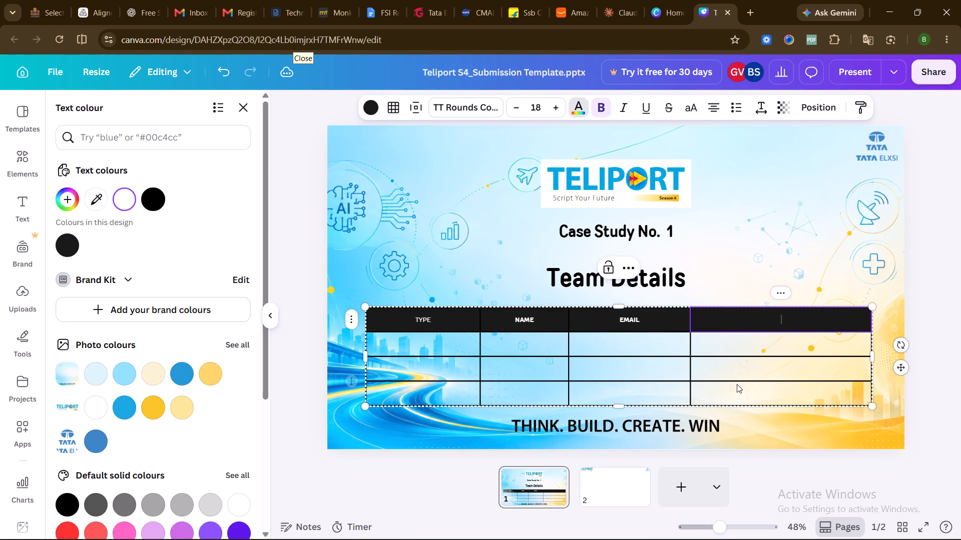
# Enter "ORGANISATION" as the header of the team details table's fourth column.
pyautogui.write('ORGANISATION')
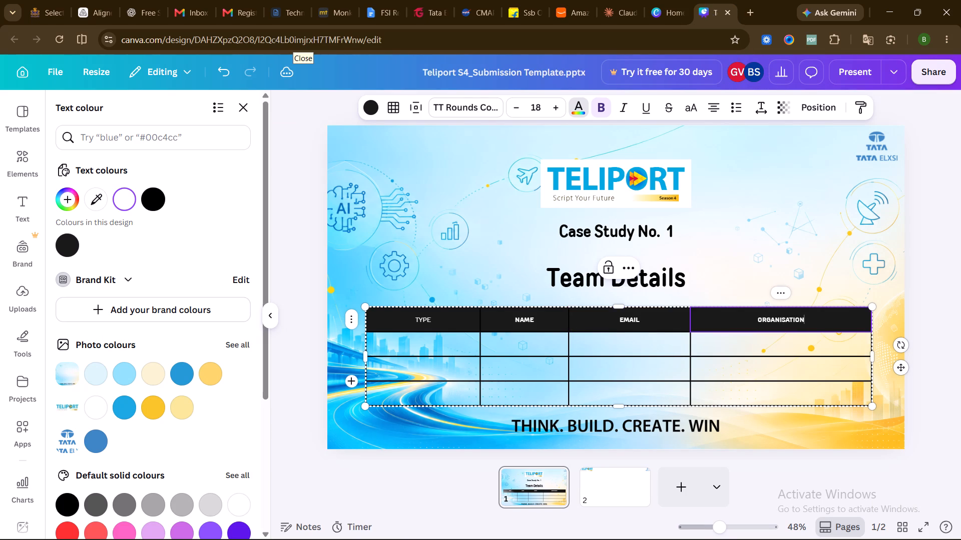
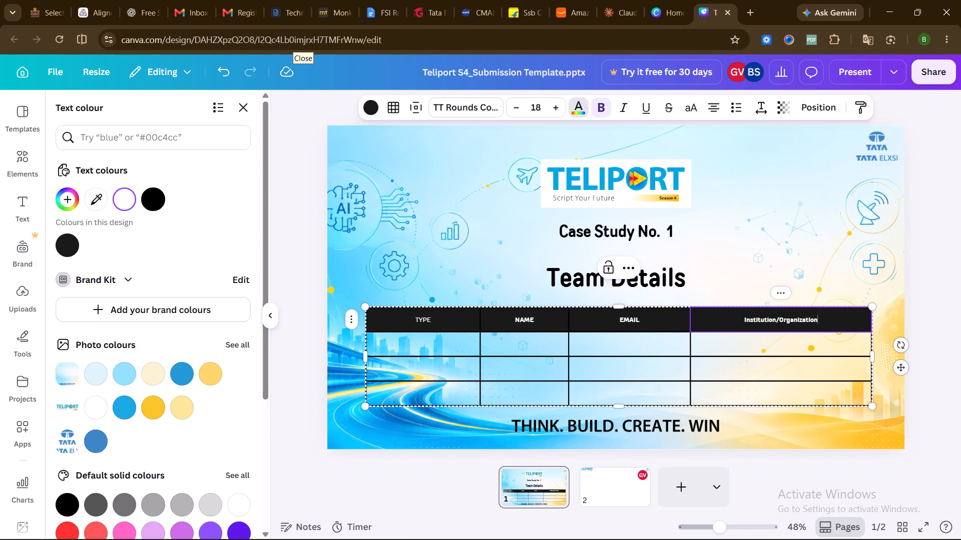
# Select the "TYPE" header text in the first column of the team details table.
pyautogui.click(409, 314)
pyautogui.doubleClick(411, 317)
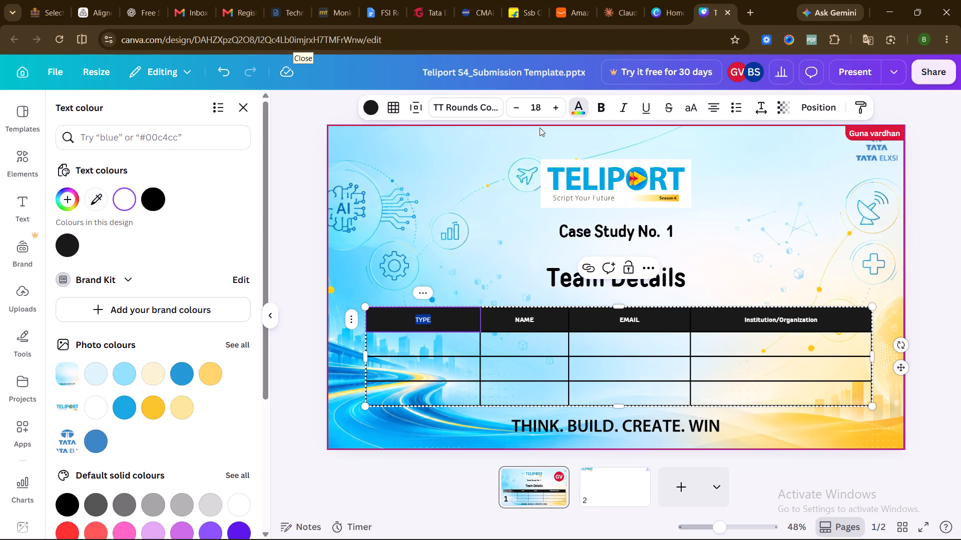
# Make the TYPE header text in the table's first column bold and set its font size to 21.
pyautogui.click(600, 109)
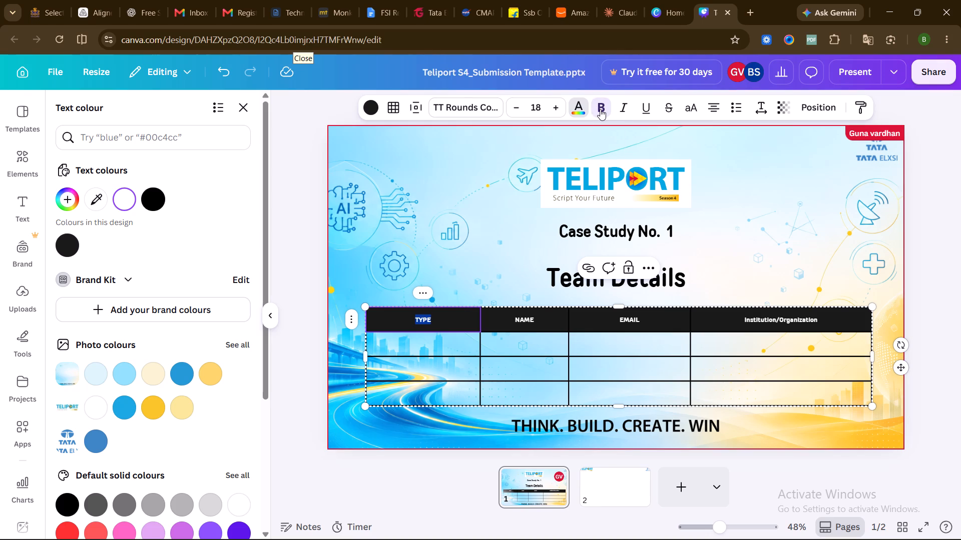
pyautogui.click(560, 107)
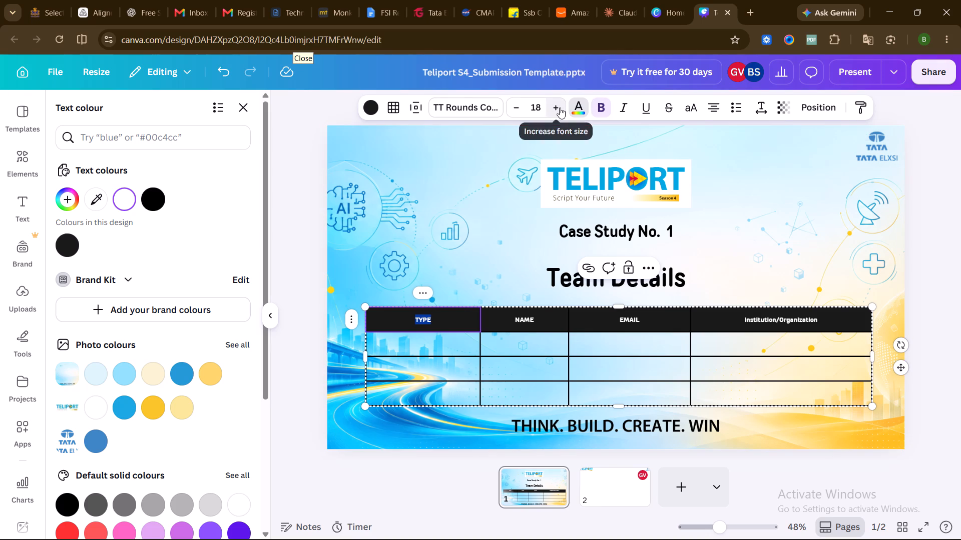
pyautogui.doubleClick(560, 107)
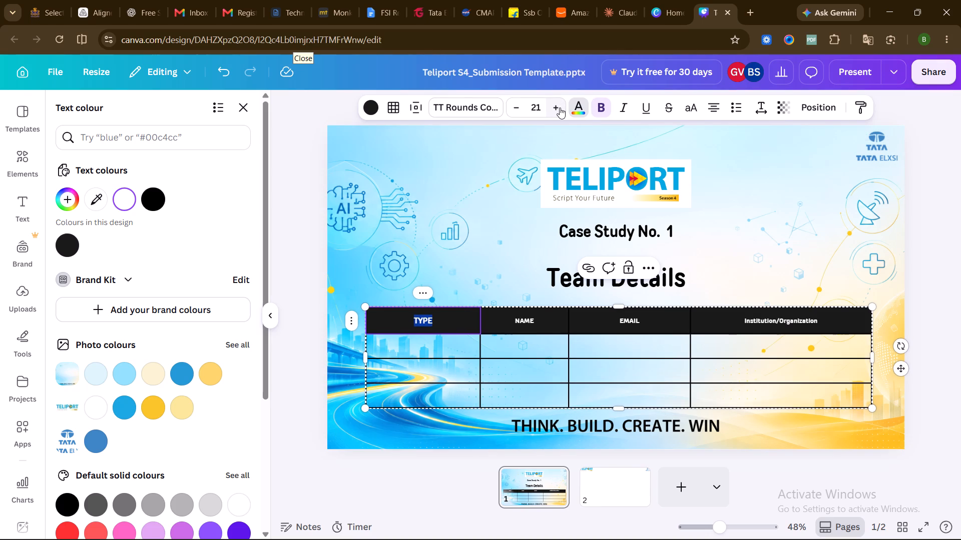
# Set the font size of the NAME, EMAIL and Institution/Organization header texts to 21.
pyautogui.click(529, 321)
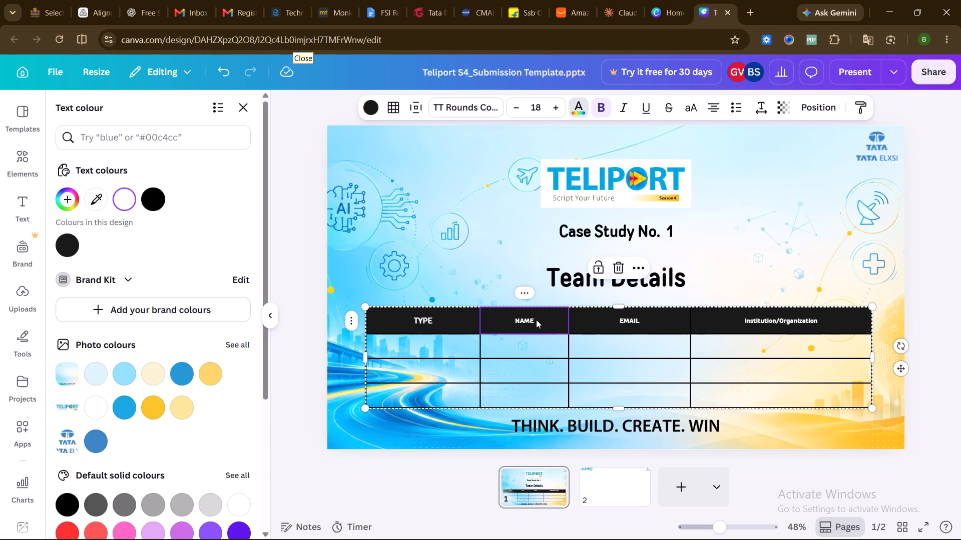
pyautogui.doubleClick(536, 319)
pyautogui.doubleClick(554, 109)
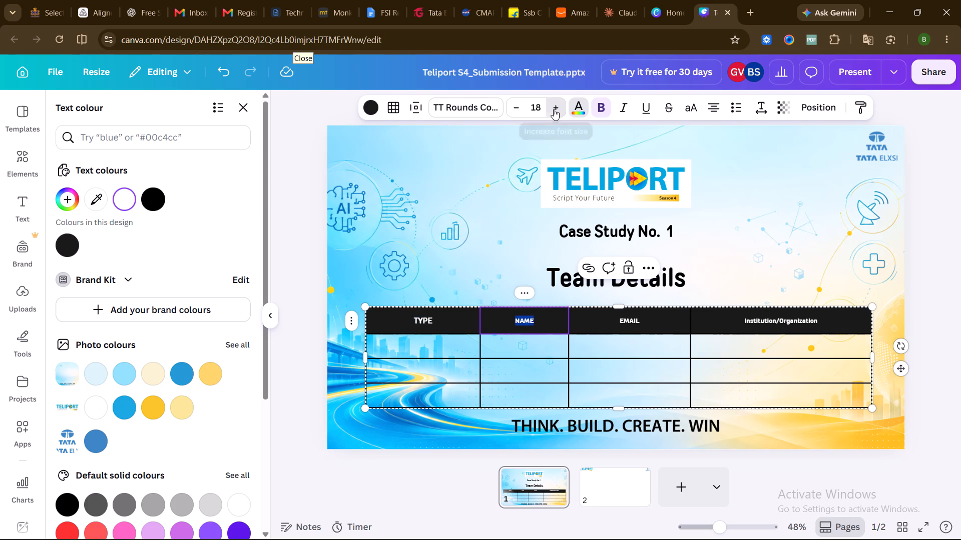
pyautogui.click(556, 111)
pyautogui.doubleClick(652, 316)
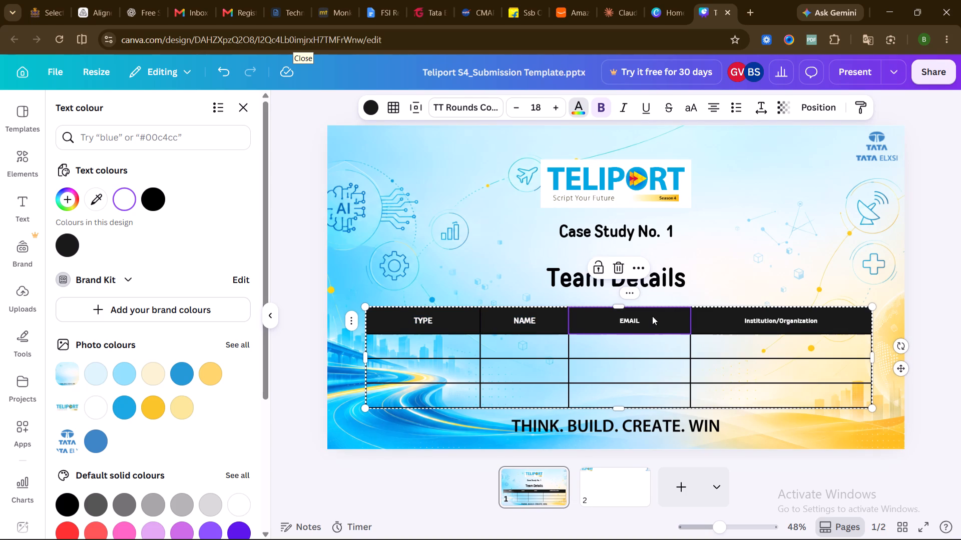
pyautogui.tripleClick(557, 105)
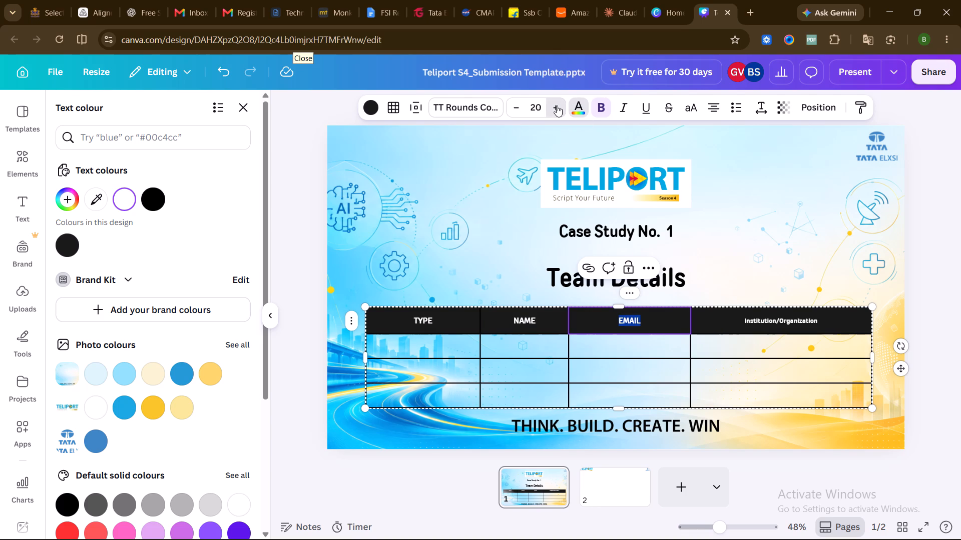
pyautogui.click(557, 105)
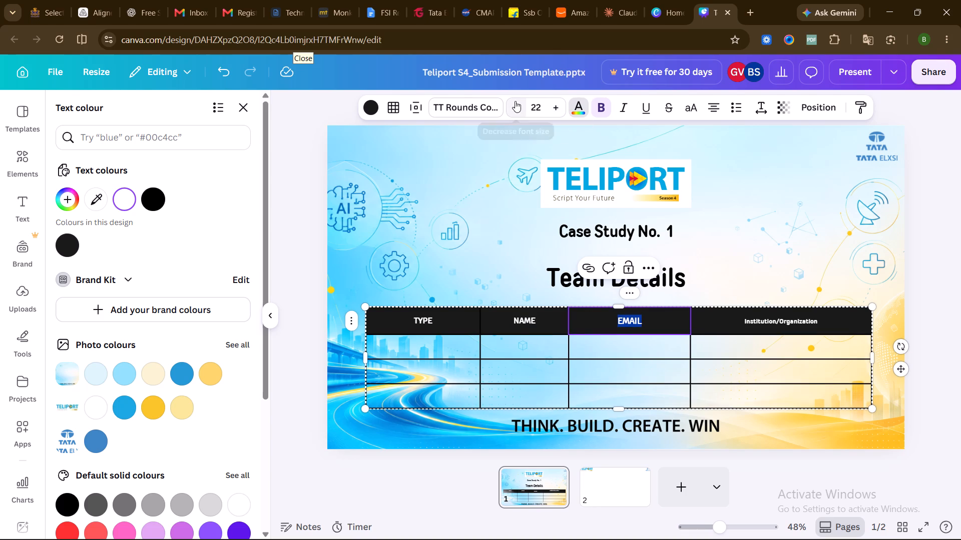
pyautogui.click(515, 101)
pyautogui.doubleClick(815, 320)
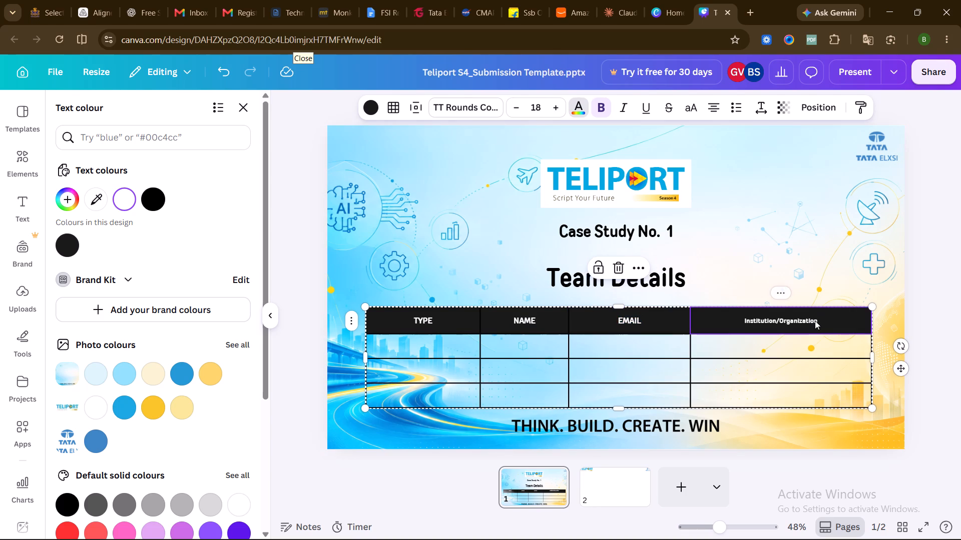
pyautogui.doubleClick(553, 110)
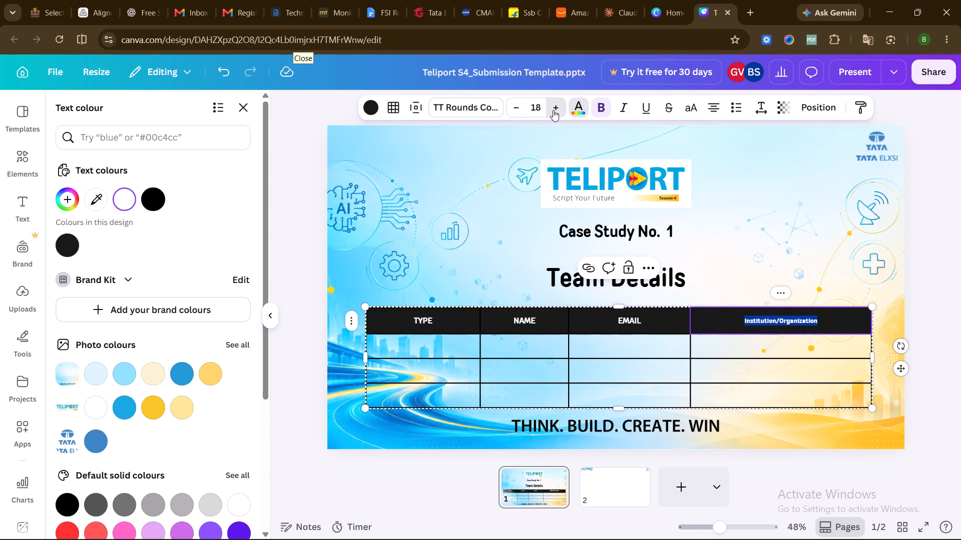
pyautogui.click(553, 110)
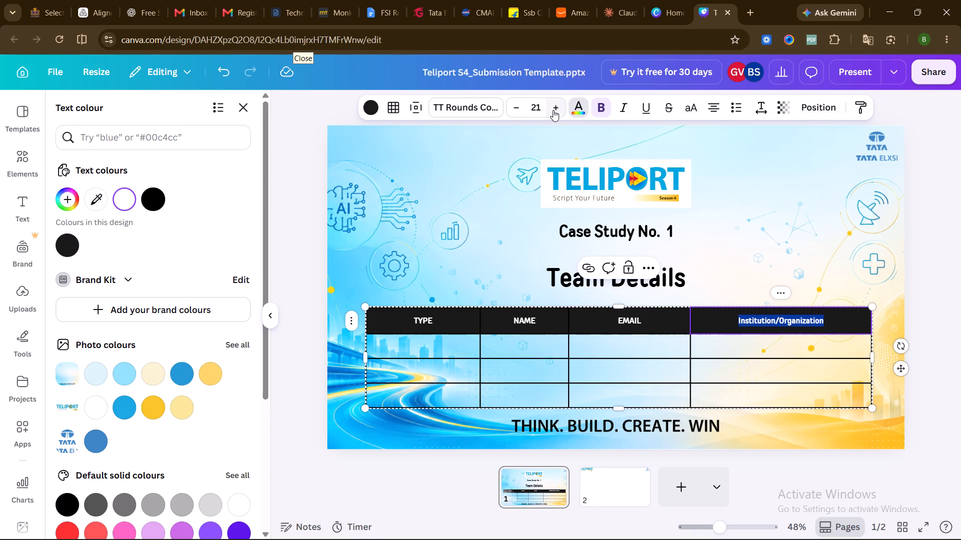
# Enlarge the TYPE header text in the table's first column to font size 29.
pyautogui.doubleClick(427, 322)
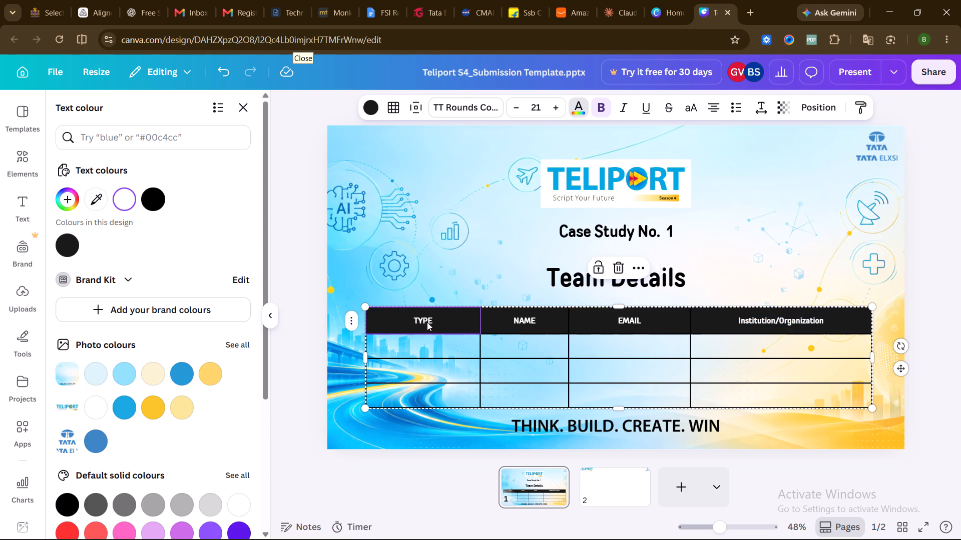
pyautogui.tripleClick(559, 101)
pyautogui.tripleClick(559, 101)
pyautogui.doubleClick(559, 101)
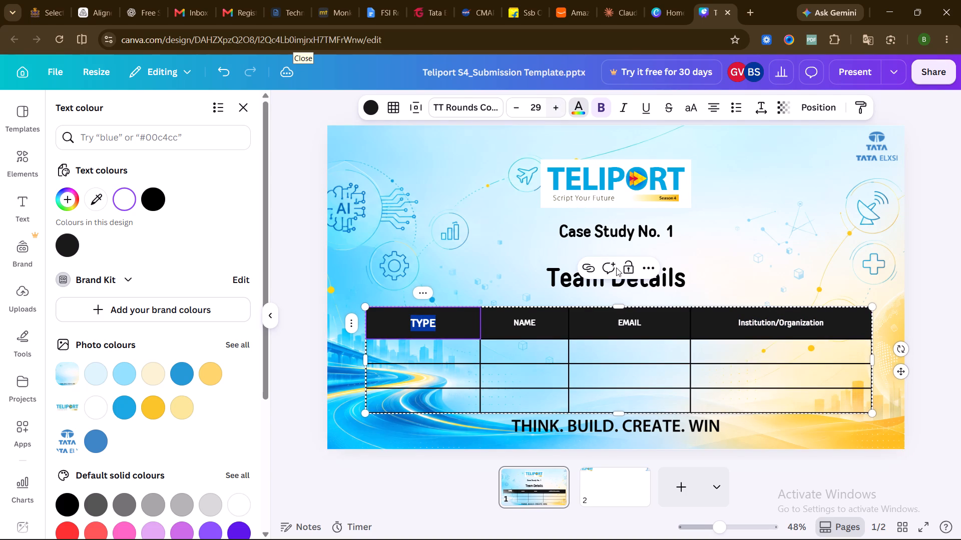
# Move the whole table slightly up on the cover slide, closer to the Team Details heading.
pyautogui.moveTo(663, 319); pyautogui.dragTo(666, 308)
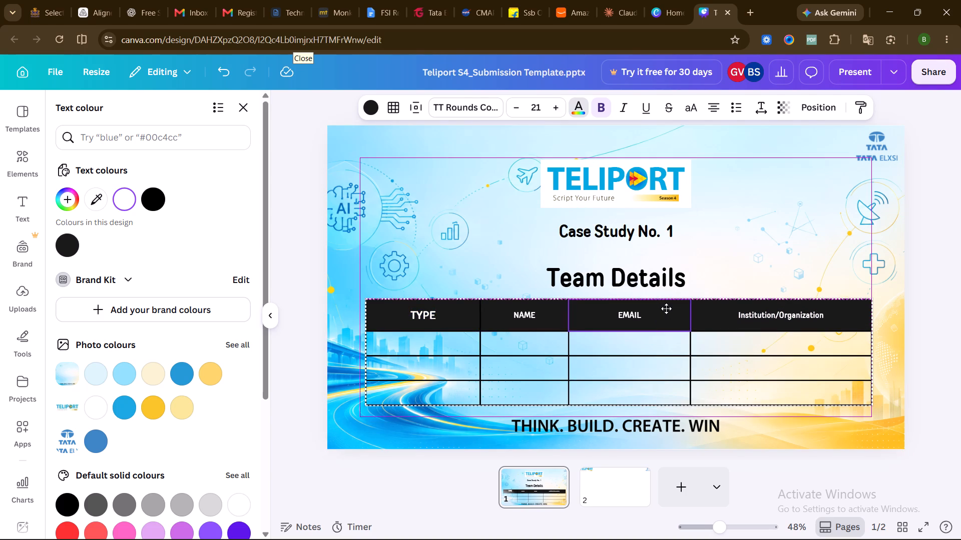
pyautogui.moveTo(666, 308); pyautogui.dragTo(664, 308)
# Set the NAME header's font size to 29, the same as the TYPE header.
pyautogui.click(526, 316)
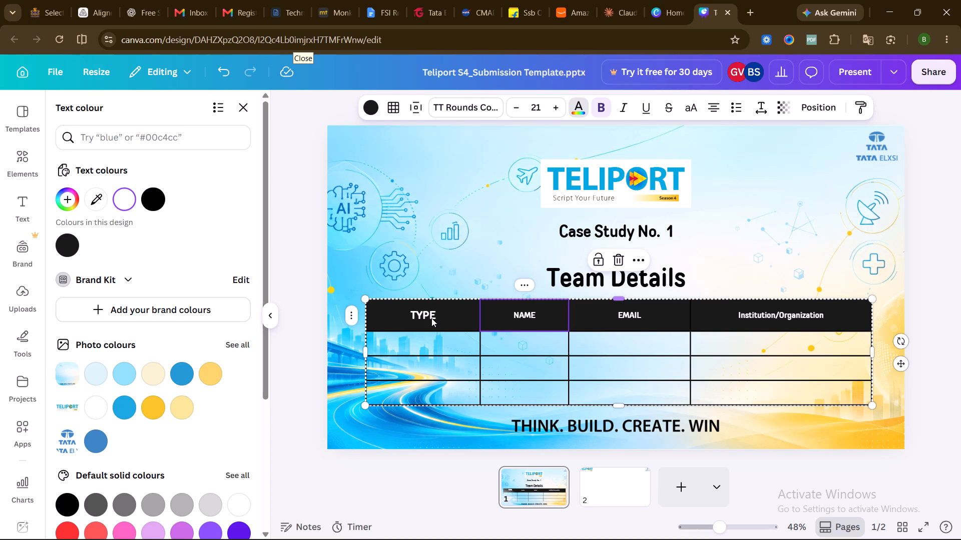
pyautogui.doubleClick(431, 318)
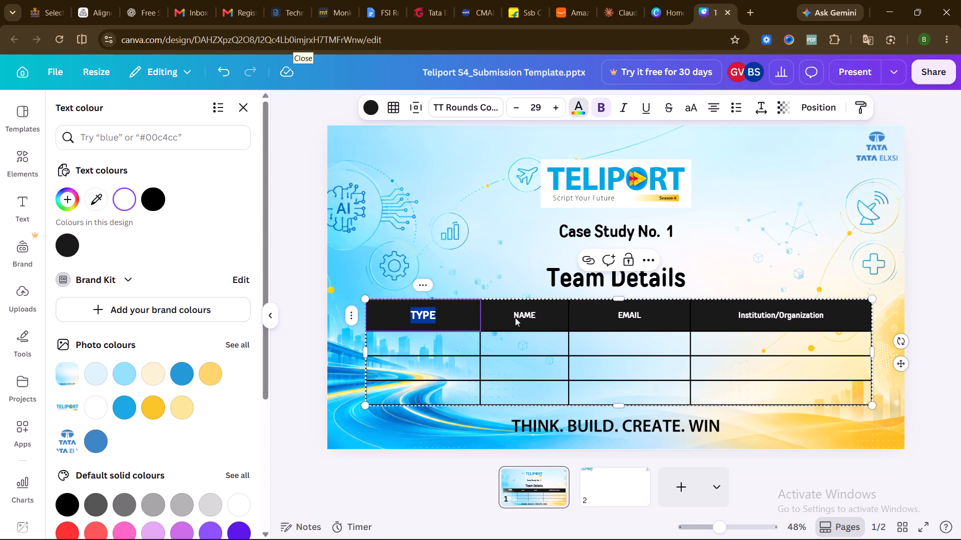
pyautogui.doubleClick(524, 316)
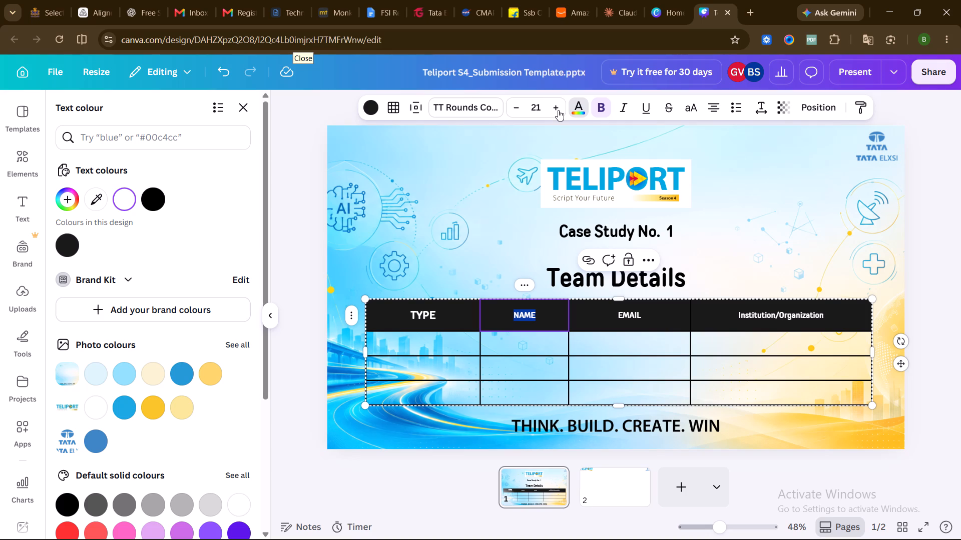
pyautogui.click(556, 109)
pyautogui.click(556, 109)
pyautogui.click(556, 109)
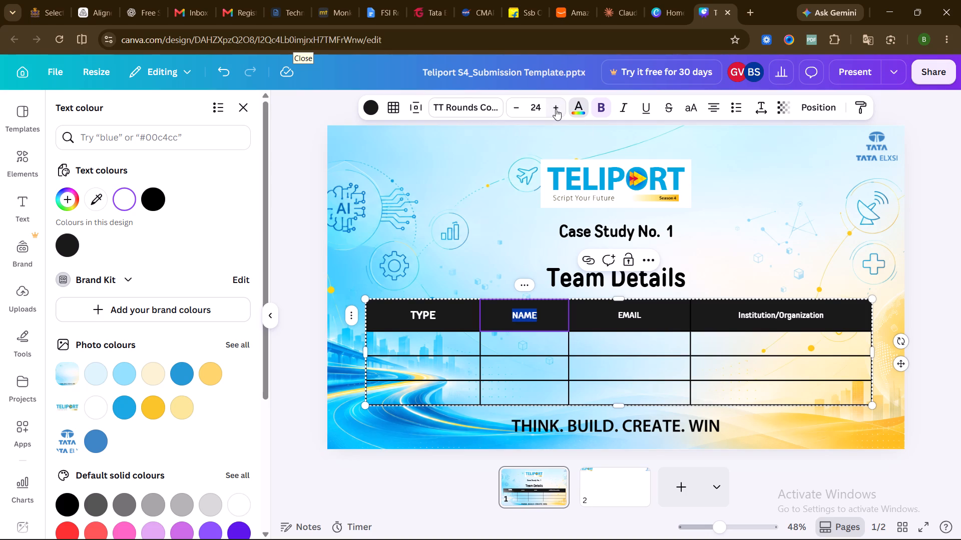
pyautogui.tripleClick(556, 109)
pyautogui.click(556, 109)
pyautogui.click(556, 109)
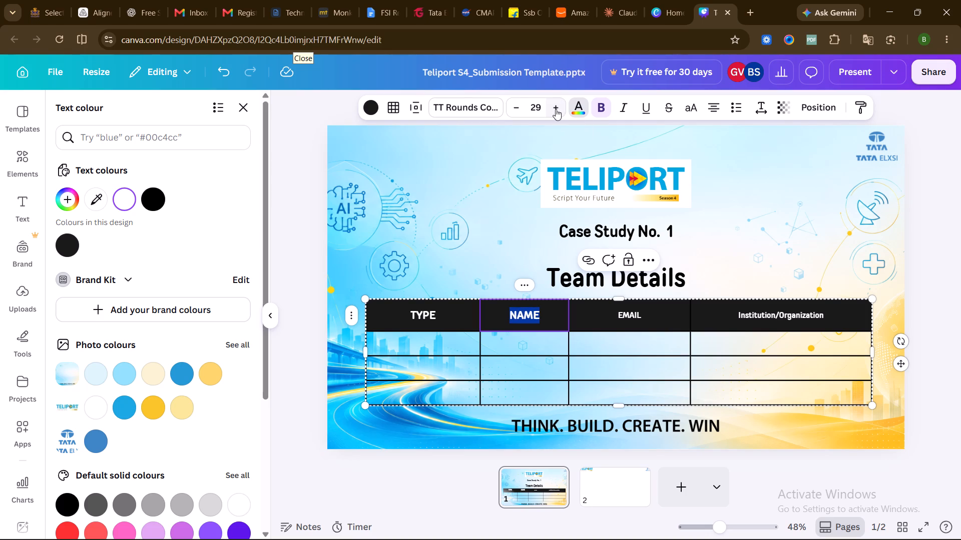
# Set the font size of the EMAIL header text in the table's third column to 29.
pyautogui.doubleClick(638, 314)
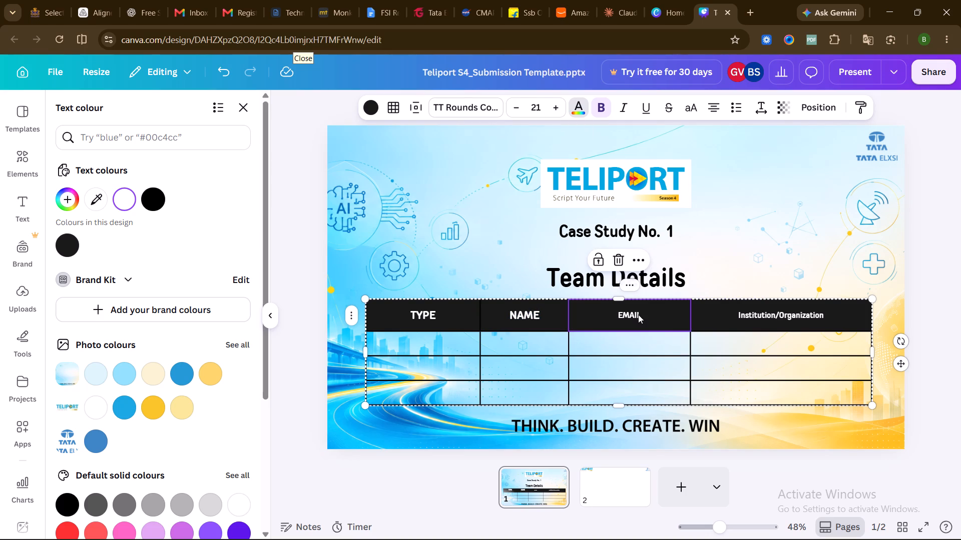
pyautogui.tripleClick(558, 112)
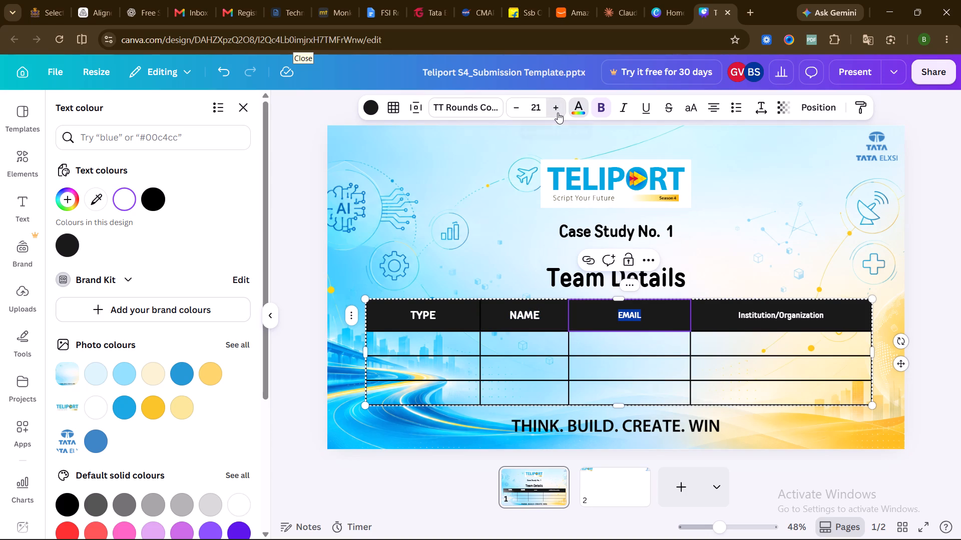
pyautogui.tripleClick(558, 112)
pyautogui.doubleClick(558, 112)
pyautogui.click(558, 112)
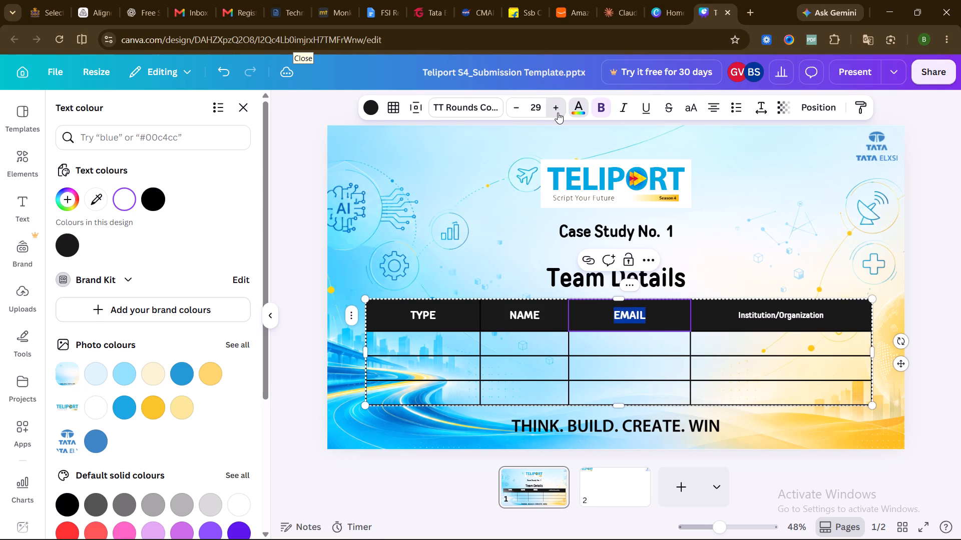
# Set the font size of the Institution/Organization header text in the table's fourth column to 29, matching the other headers.
pyautogui.click(519, 102)
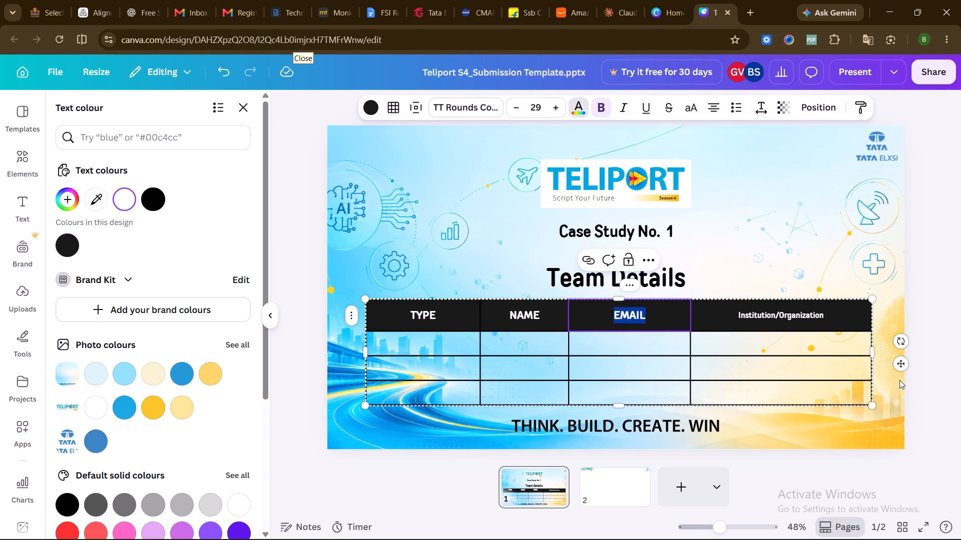
pyautogui.doubleClick(823, 314)
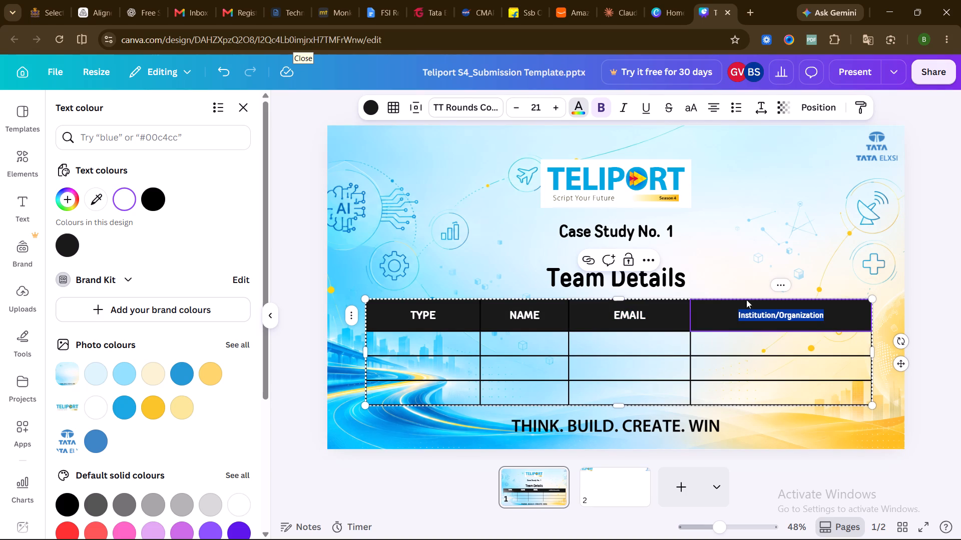
pyautogui.tripleClick(554, 111)
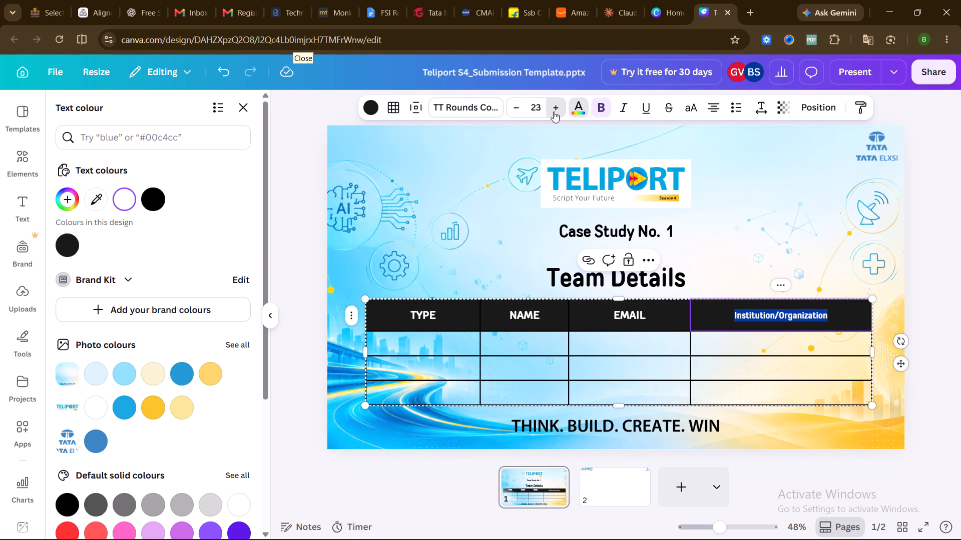
pyautogui.doubleClick(554, 111)
pyautogui.click(554, 111)
pyautogui.click(554, 111)
pyautogui.click(554, 111)
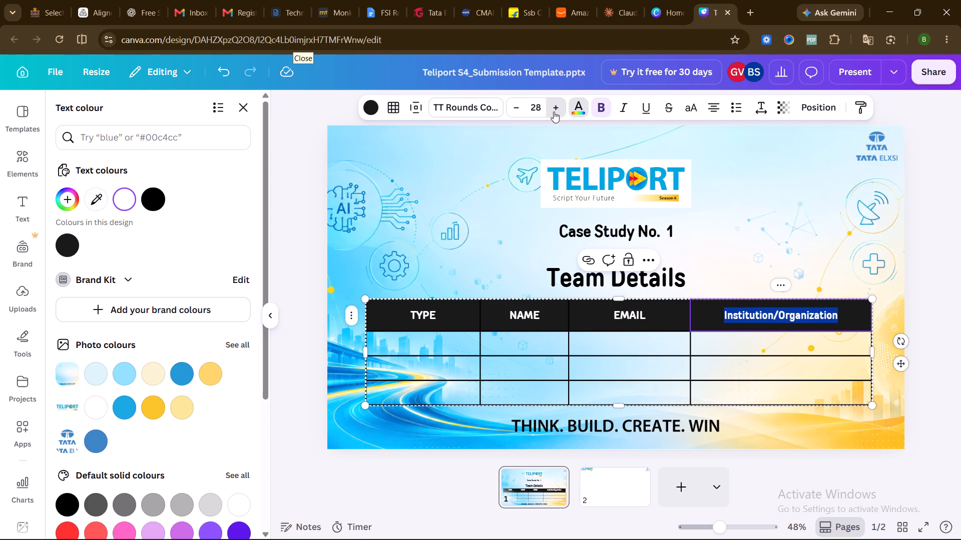
# Open the first empty cell below the TYPE header for text entry.
pyautogui.doubleClick(430, 340)
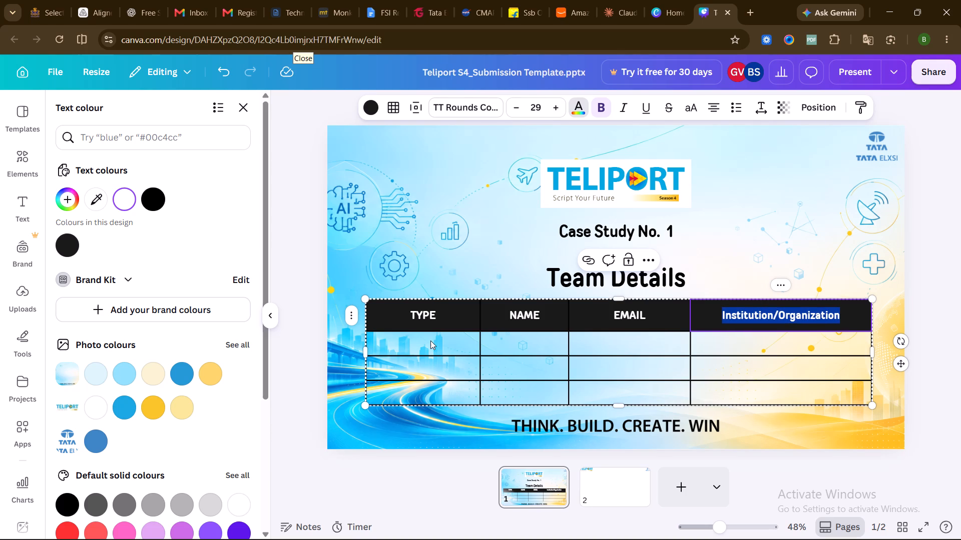
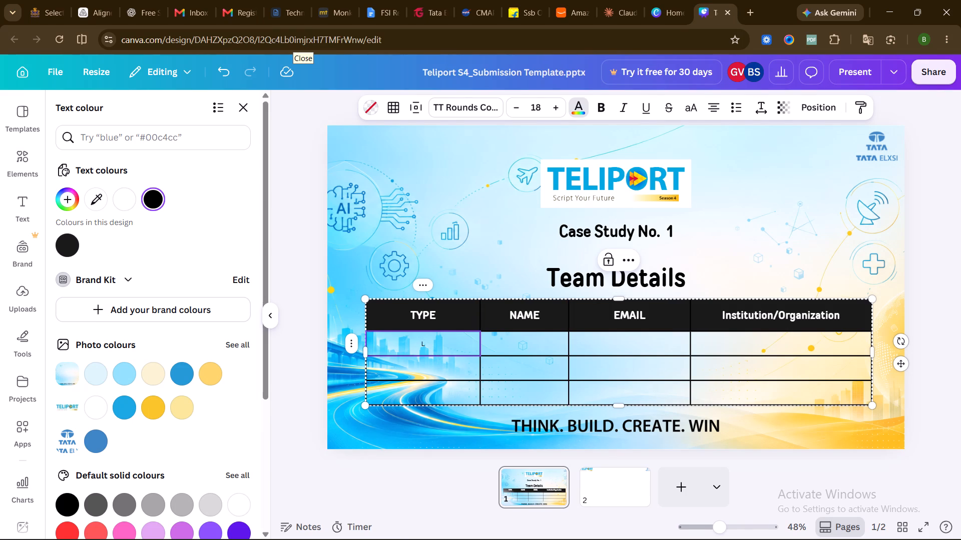
# Complete the entry Leader in the first cell below the TYPE header of the team details table.
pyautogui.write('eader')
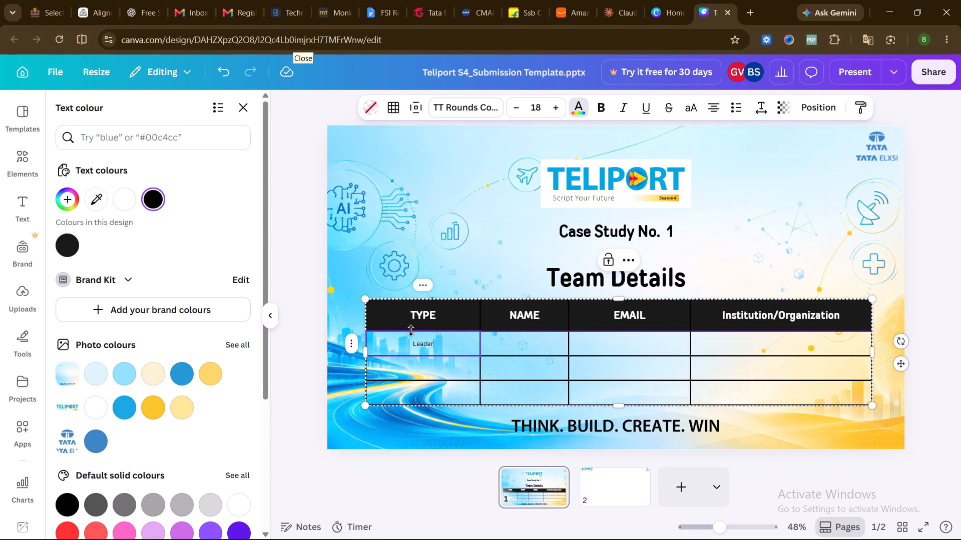
# Enter Member in the two empty TYPE cells below Leader in the Team Details table.
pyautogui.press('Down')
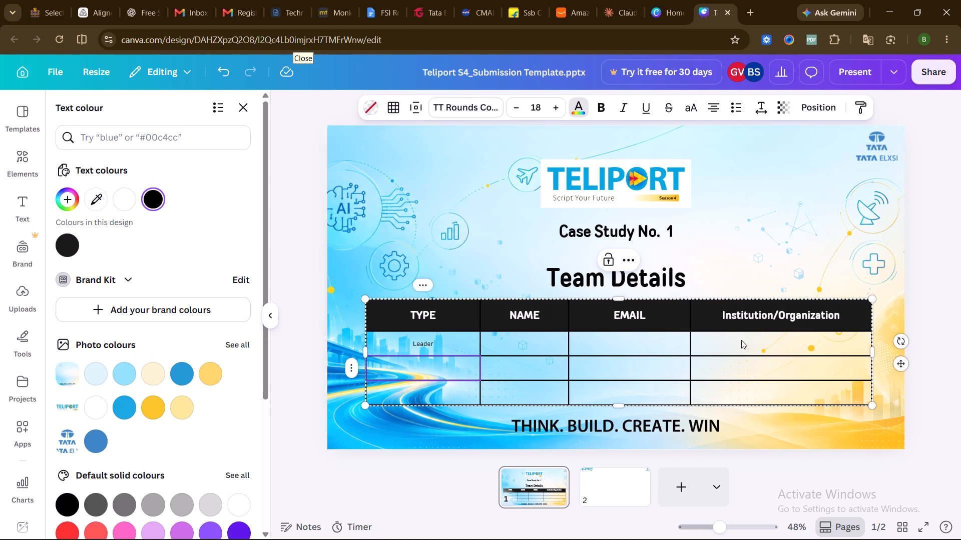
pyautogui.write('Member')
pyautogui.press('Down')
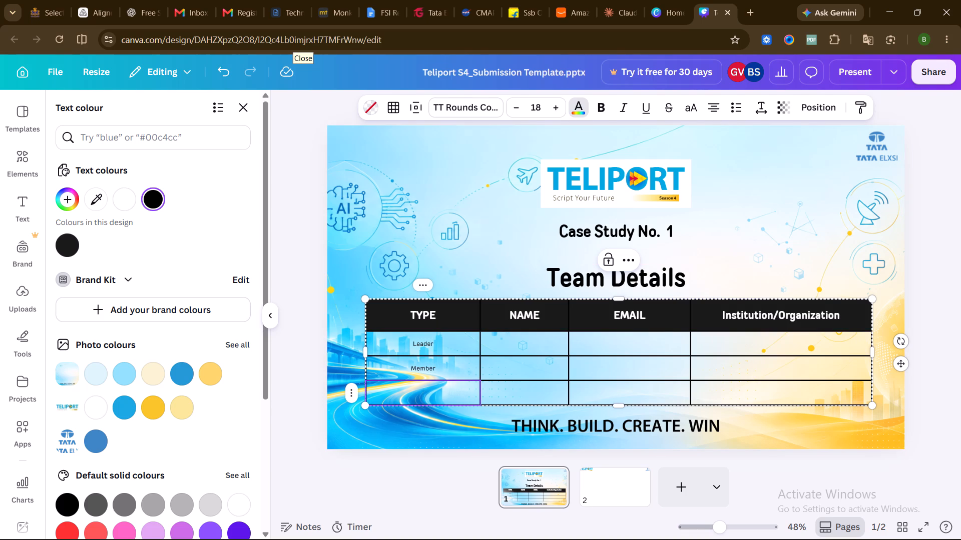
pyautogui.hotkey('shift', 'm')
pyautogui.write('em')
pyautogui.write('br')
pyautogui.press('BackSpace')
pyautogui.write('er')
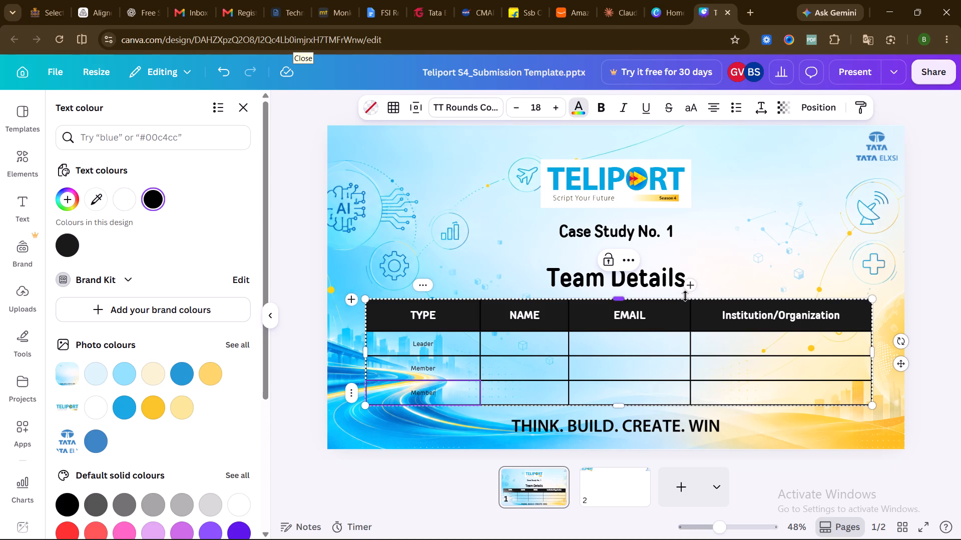
# Increase the font size of the Leader entry and both Member entries in the TYPE column to 21.
pyautogui.doubleClick(401, 343)
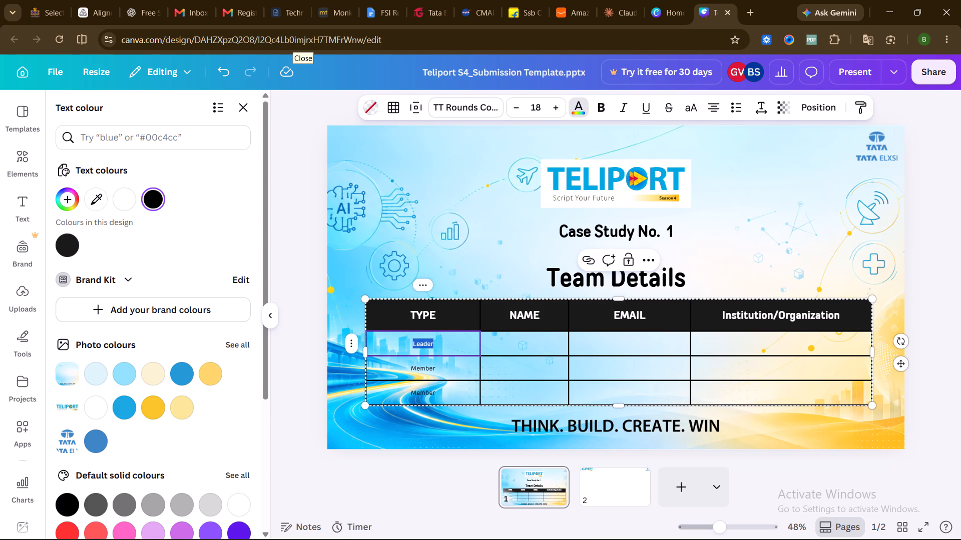
pyautogui.click(550, 113)
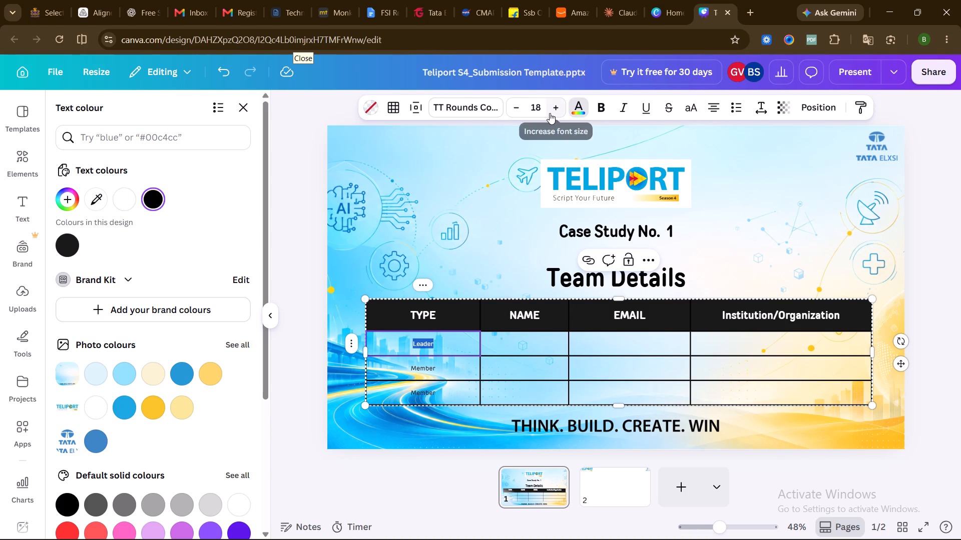
pyautogui.click(550, 113)
pyautogui.click(550, 113)
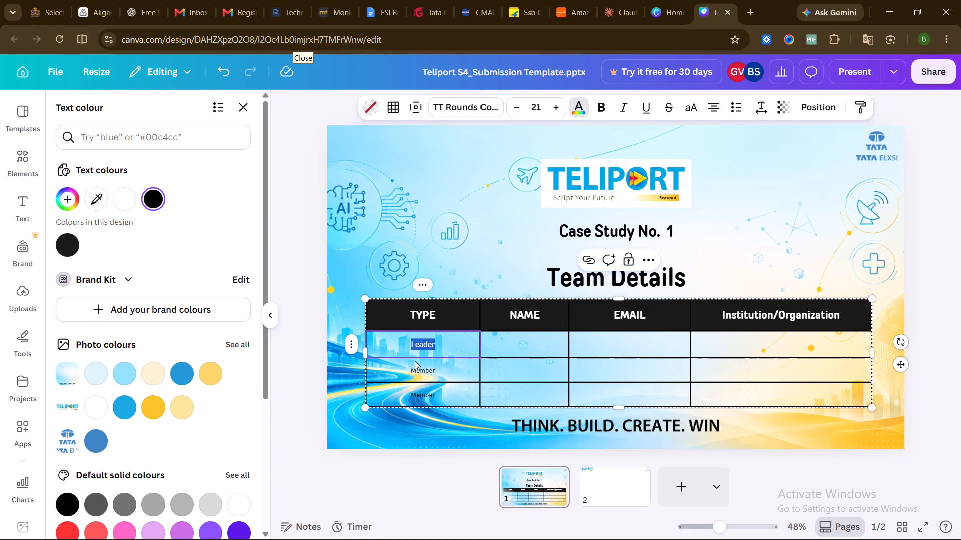
pyautogui.doubleClick(421, 374)
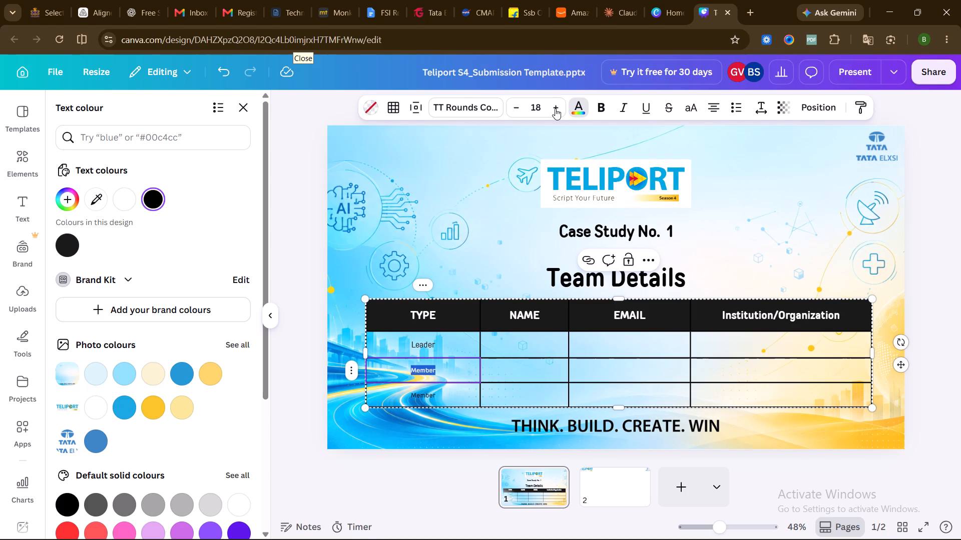
pyautogui.doubleClick(555, 108)
pyautogui.click(555, 108)
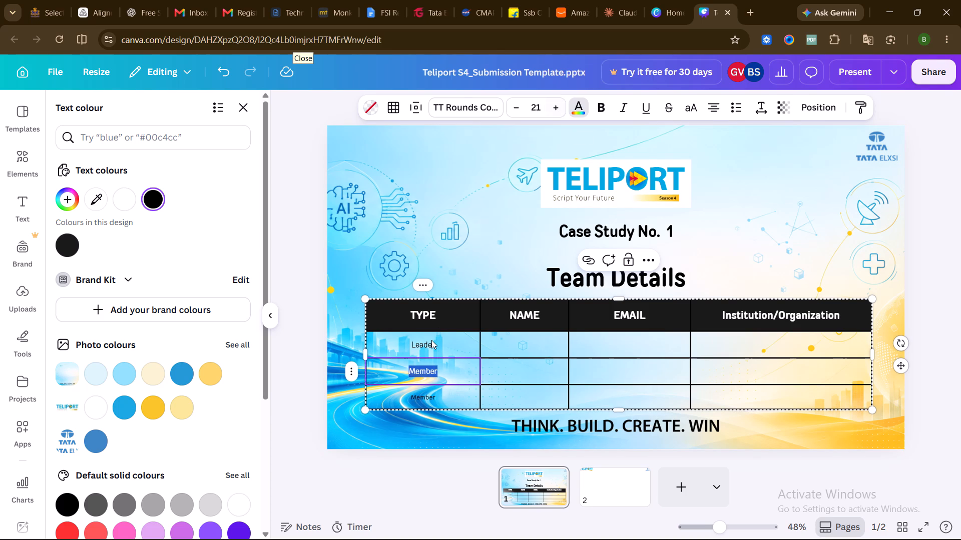
pyautogui.doubleClick(423, 393)
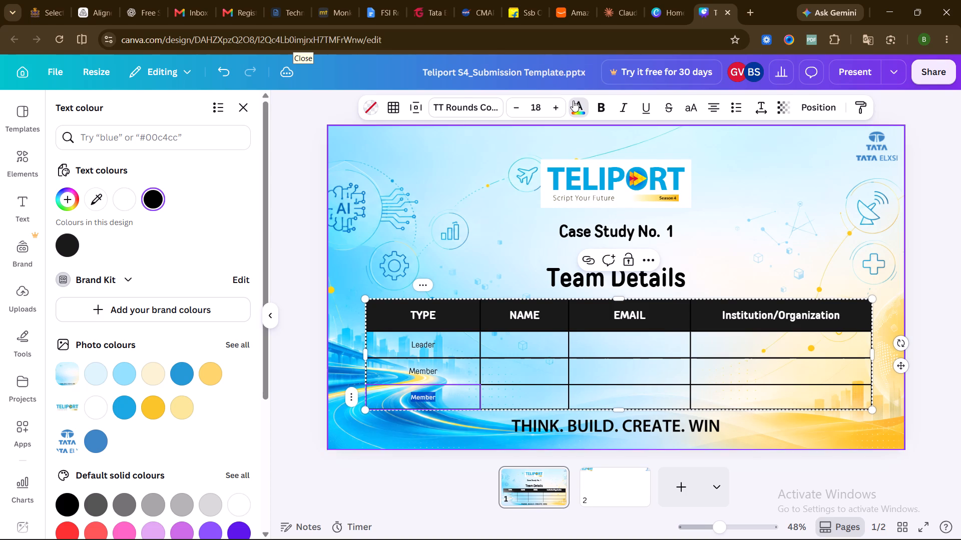
pyautogui.doubleClick(558, 100)
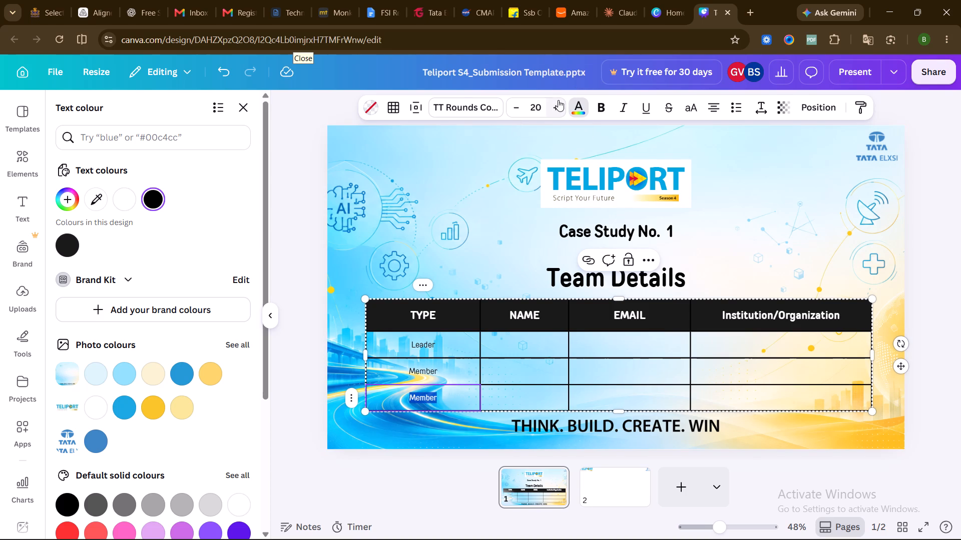
pyautogui.click(558, 100)
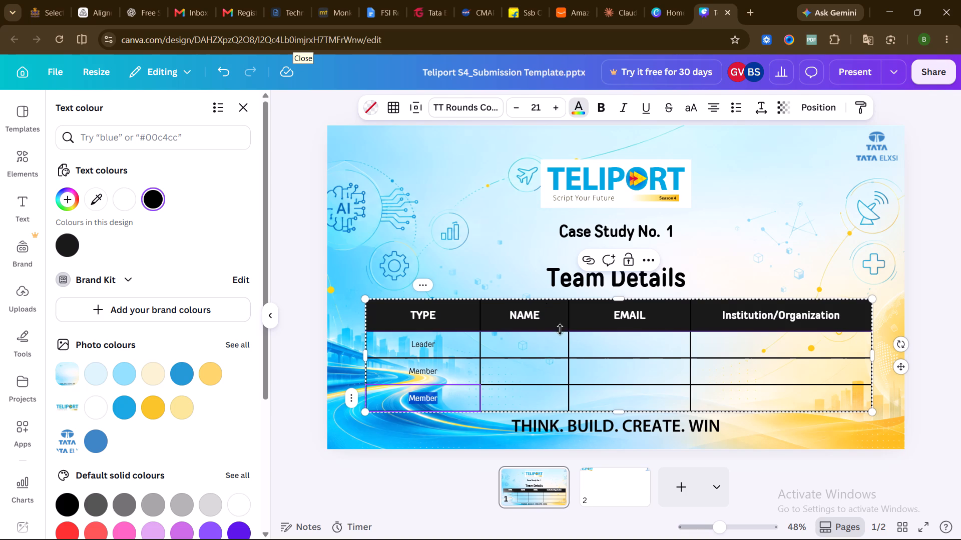
# Widen the table's NAME column on both sides, narrowing the TYPE column and taking some width from the EMAIL column.
pyautogui.moveTo(568, 334); pyautogui.dragTo(585, 333)
pyautogui.moveTo(480, 348); pyautogui.dragTo(469, 348)
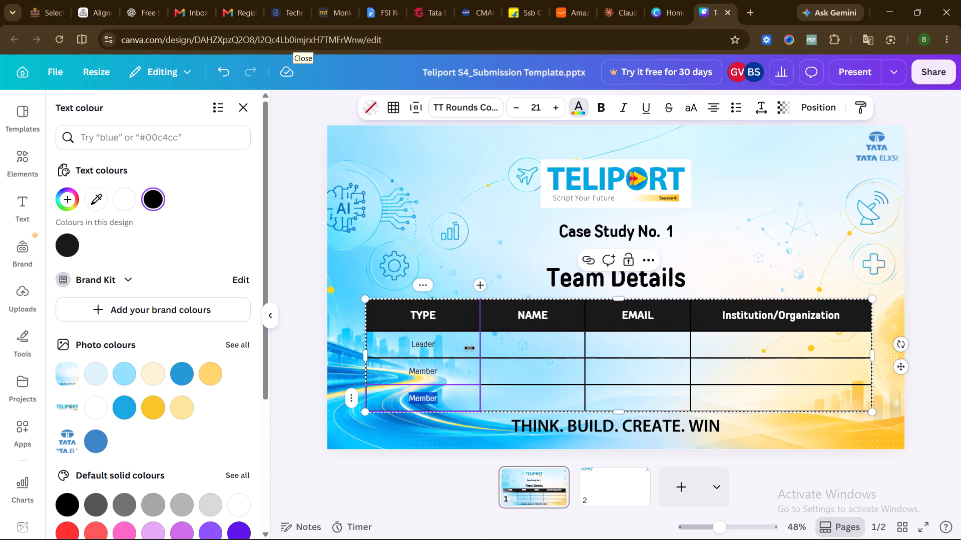
pyautogui.moveTo(469, 348); pyautogui.dragTo(453, 348)
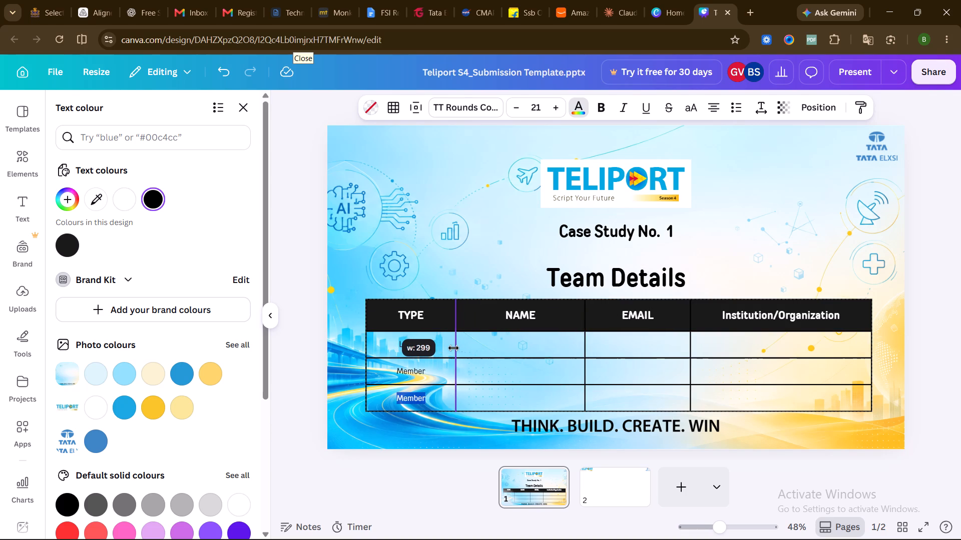
pyautogui.moveTo(453, 348); pyautogui.dragTo(438, 347)
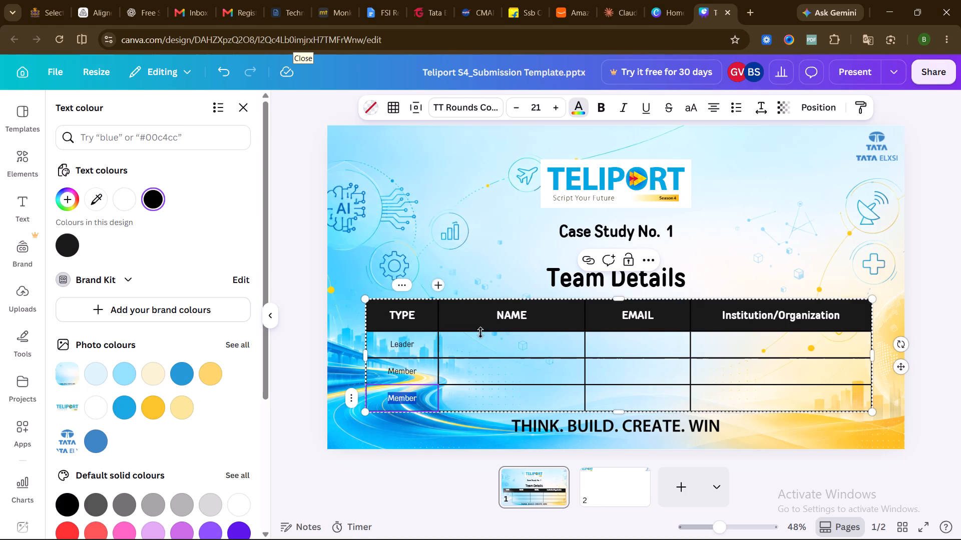
# Fill the Leader row's NAME cell with the team leader's full name at font size 21.
pyautogui.doubleClick(486, 348)
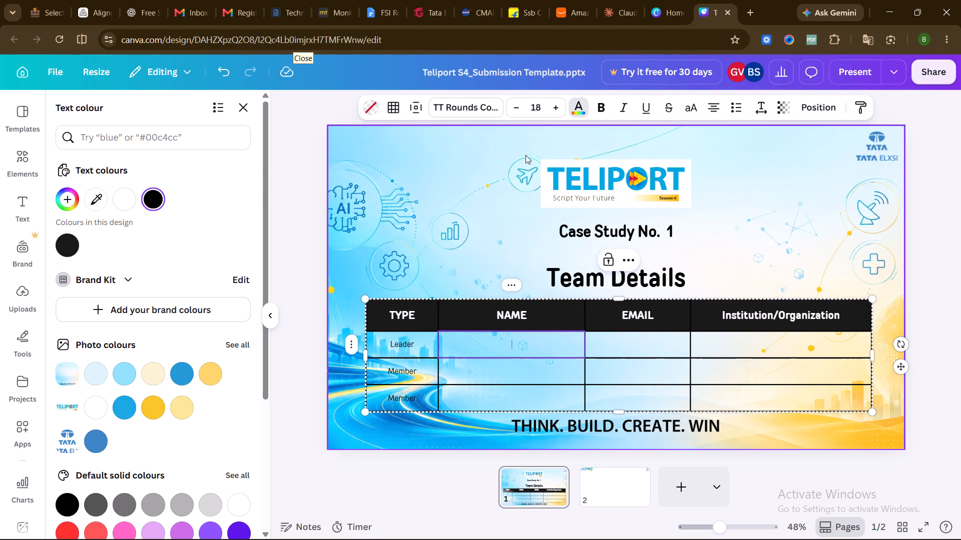
pyautogui.click(540, 105)
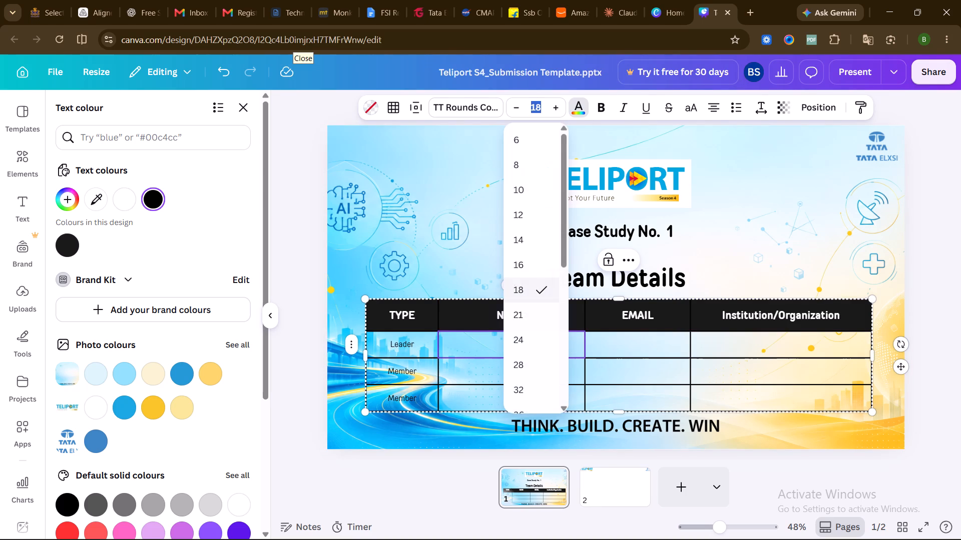
pyautogui.click(510, 318)
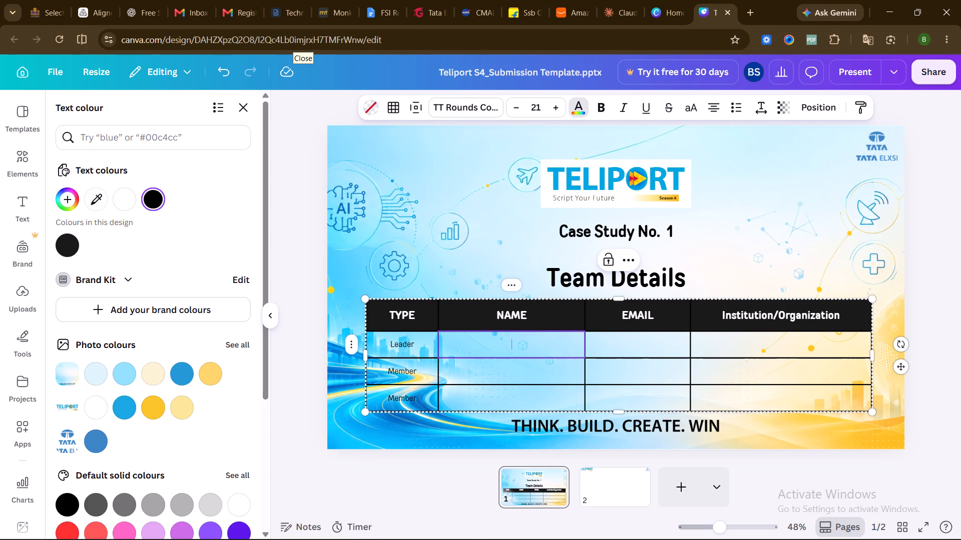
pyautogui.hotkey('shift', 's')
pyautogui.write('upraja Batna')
# Enter the first member's full name in the NAME cell of the first Member row.
pyautogui.doubleClick(509, 376)
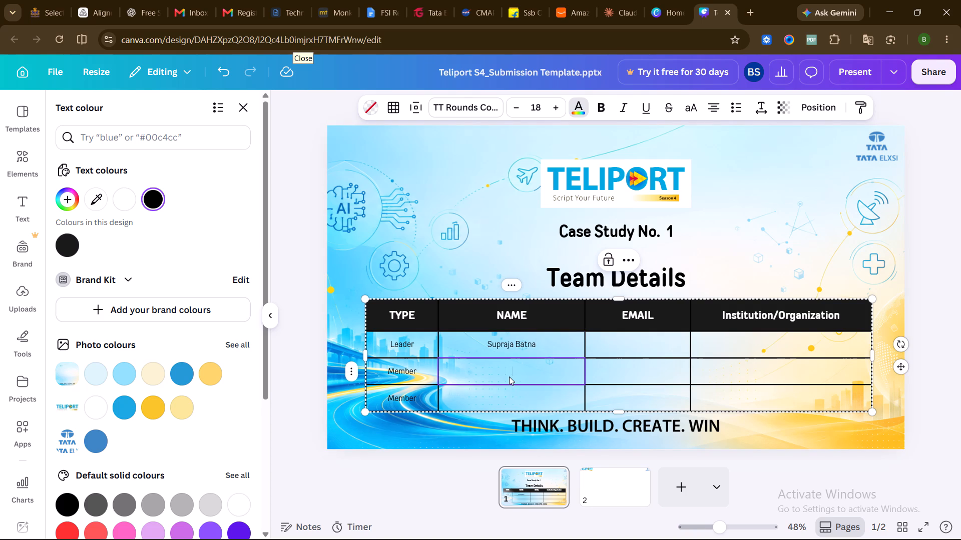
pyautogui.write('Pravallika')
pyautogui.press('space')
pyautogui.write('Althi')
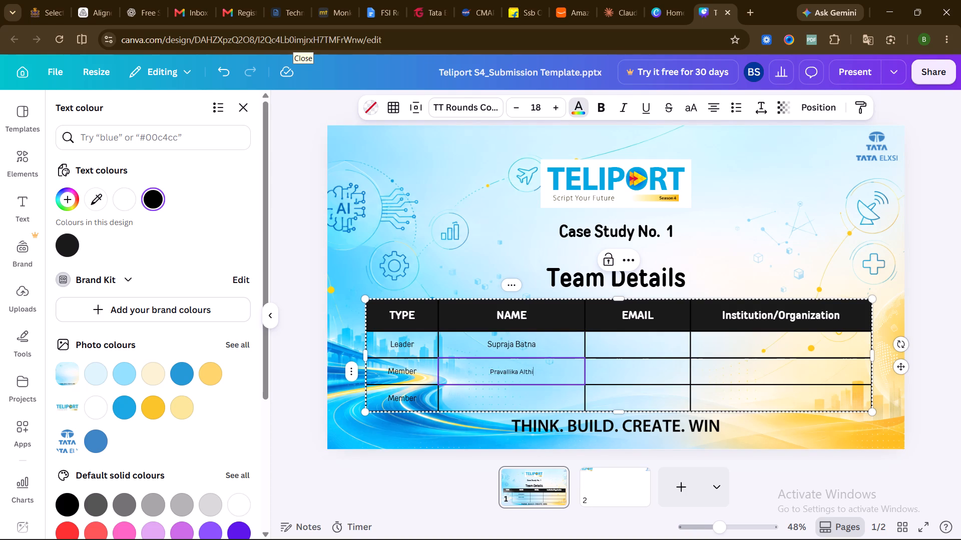
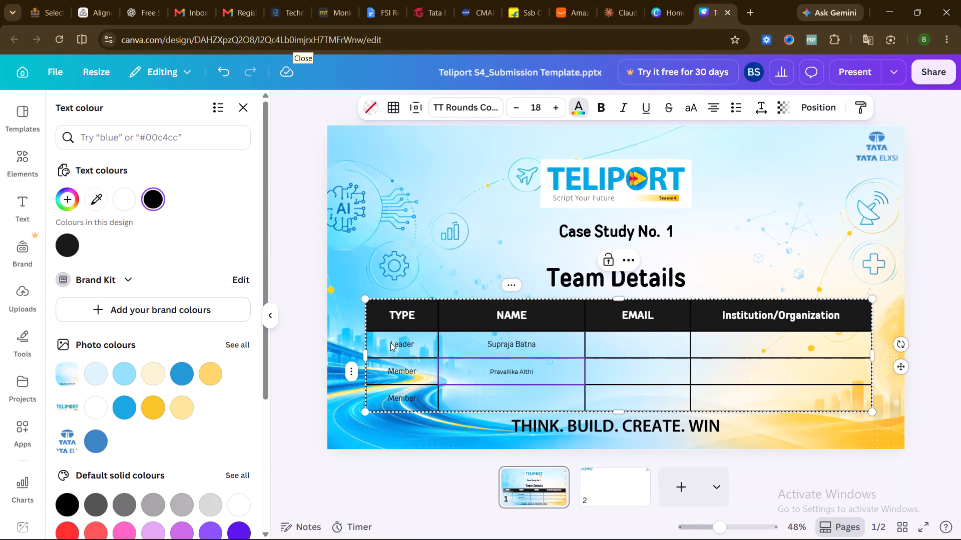
# Make the Leader entry and both Member entries in the table's TYPE column bold.
pyautogui.doubleClick(389, 342)
pyautogui.click(389, 342)
pyautogui.doubleClick(389, 342)
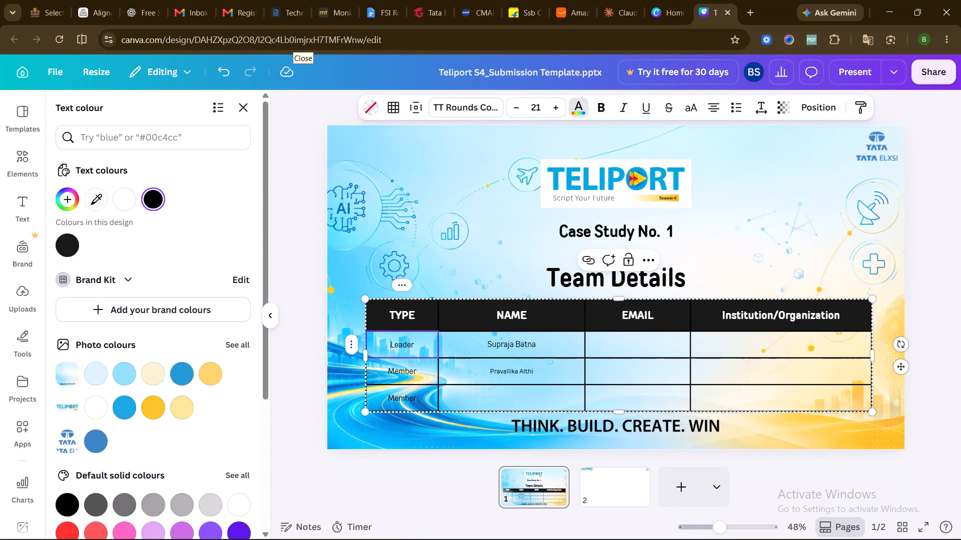
pyautogui.click(599, 109)
pyautogui.doubleClick(399, 371)
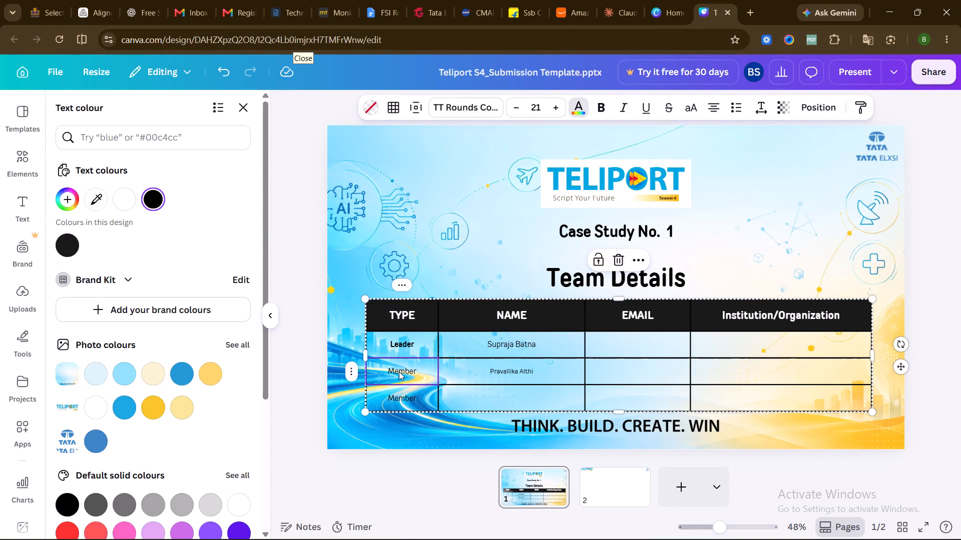
pyautogui.click(597, 105)
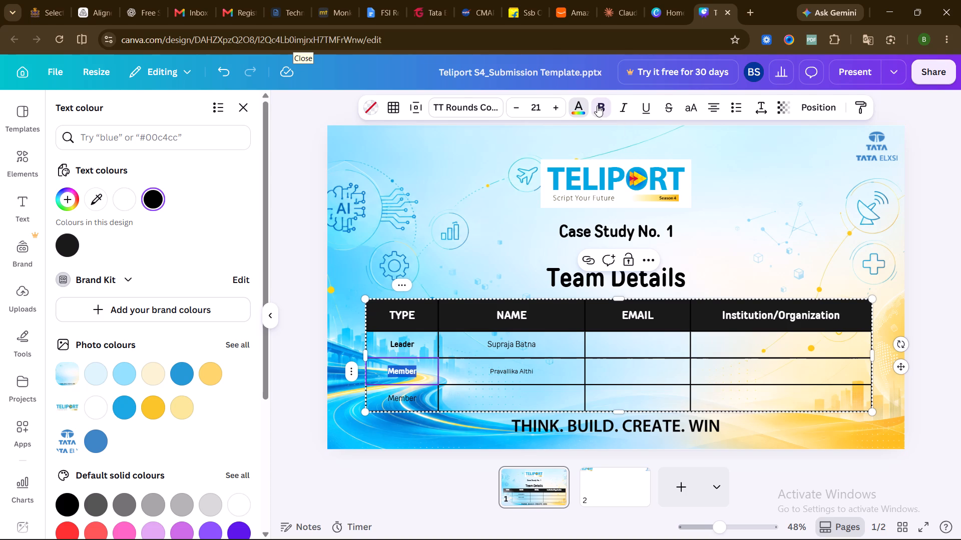
pyautogui.doubleClick(409, 396)
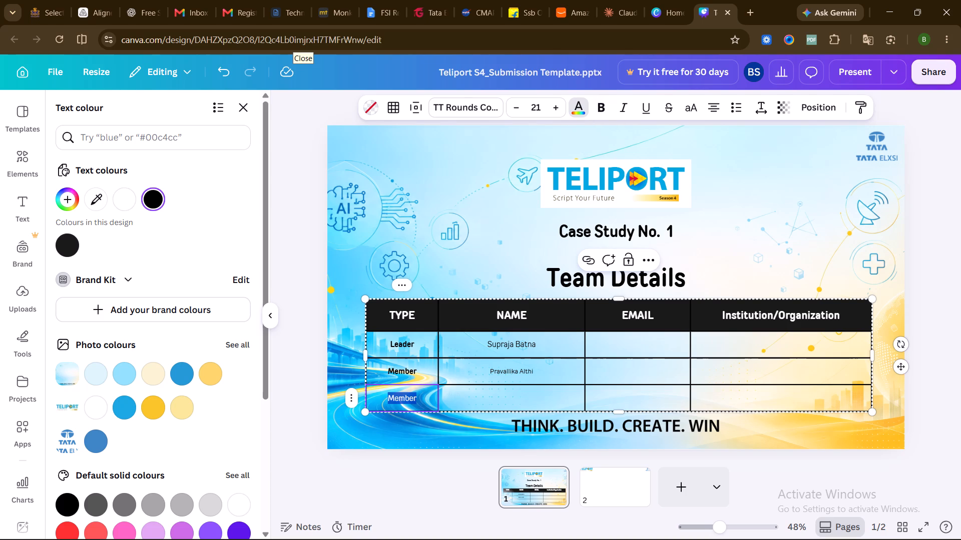
pyautogui.click(602, 110)
# Make the team leader's name in the NAME column bold.
pyautogui.doubleClick(507, 343)
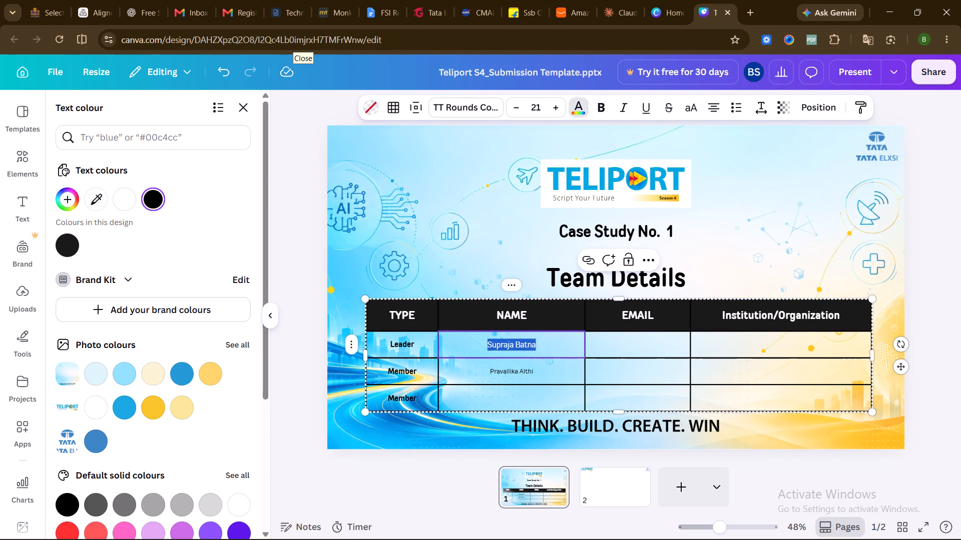
pyautogui.click(603, 105)
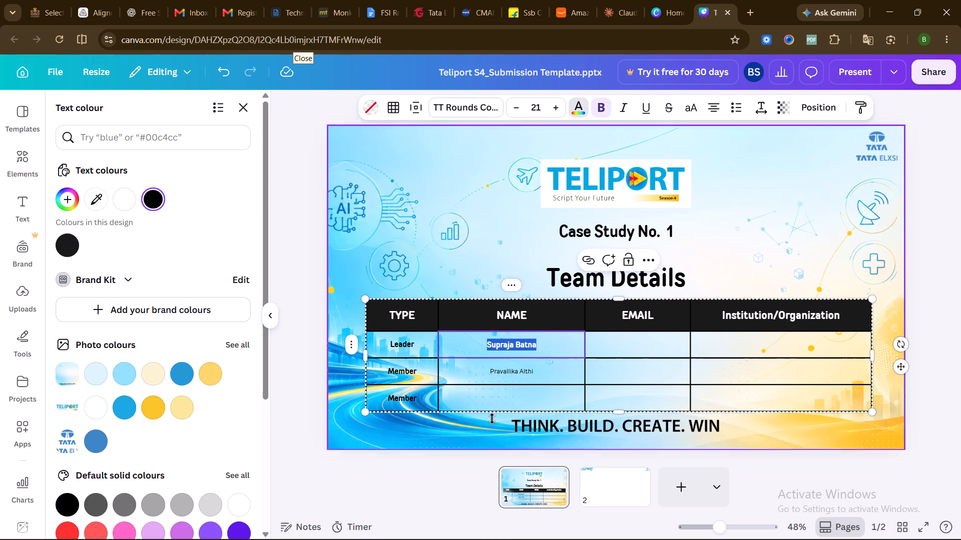
# Select the first member's name in the NAME column for formatting.
pyautogui.doubleClick(515, 370)
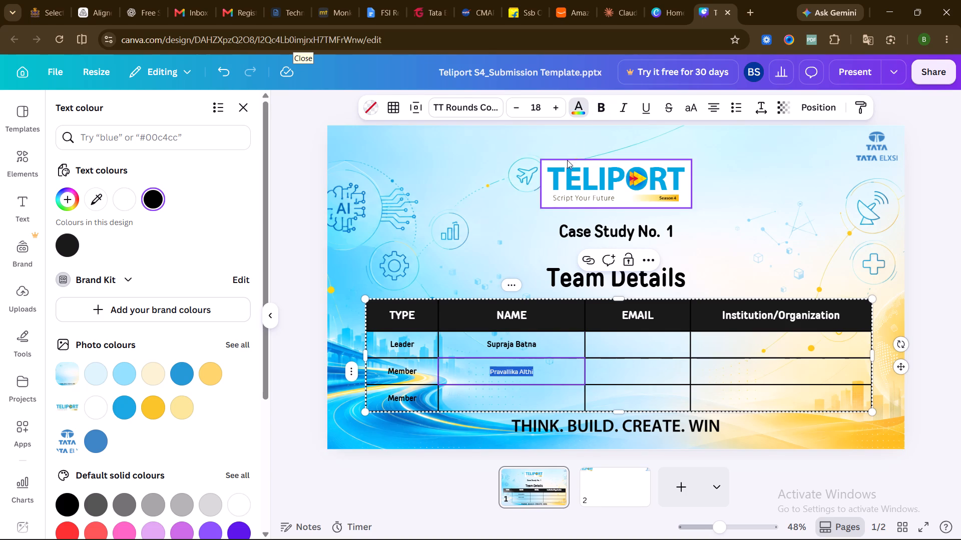
# Make the first member's name in the NAME column bold and increase its font size to 21.
pyautogui.click(598, 107)
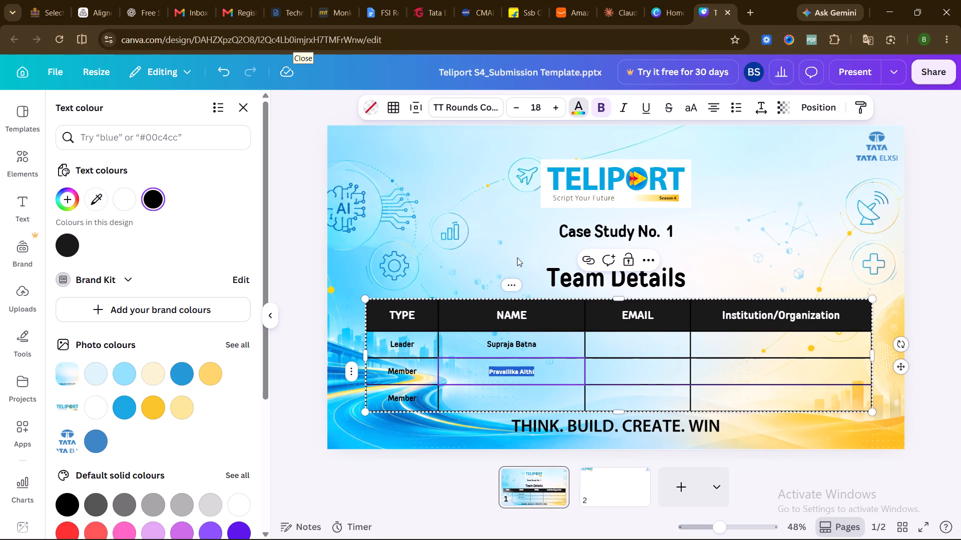
pyautogui.doubleClick(555, 108)
pyautogui.click(555, 108)
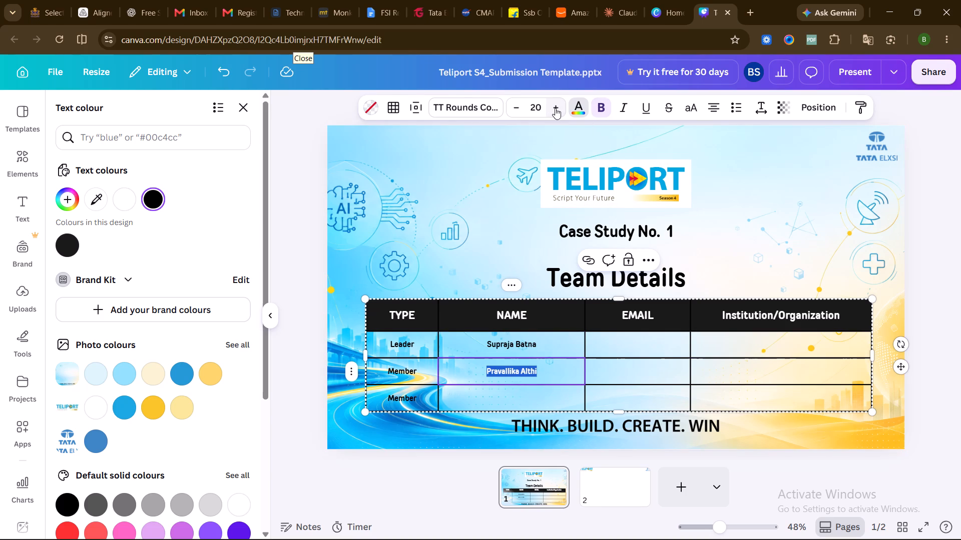
# Enter the second member's name in the NAME cell of the last Member row, in bold at font size 21.
pyautogui.doubleClick(514, 397)
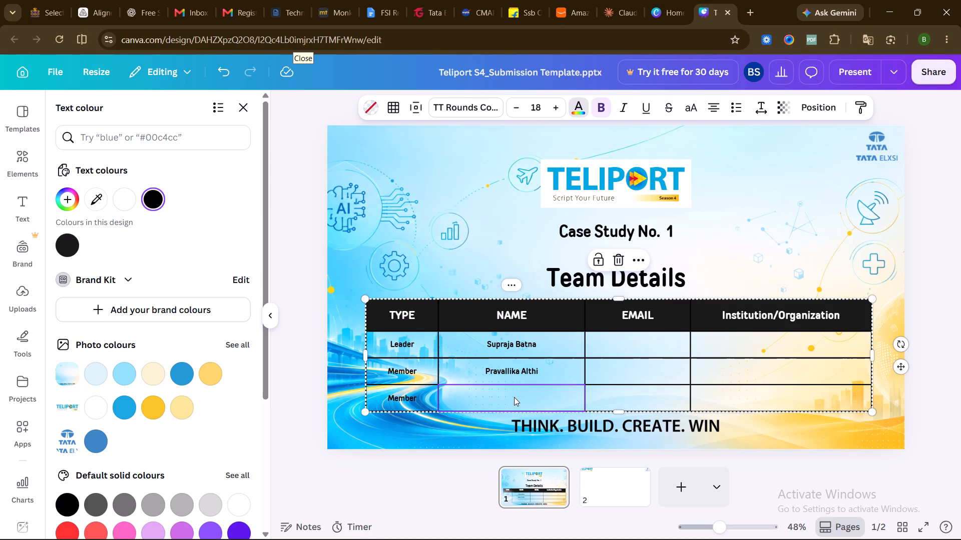
pyautogui.doubleClick(553, 109)
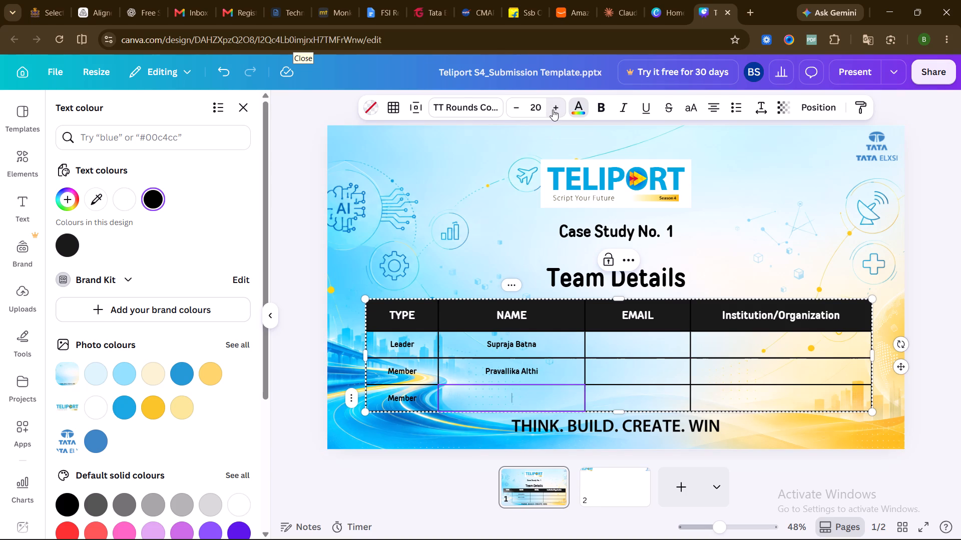
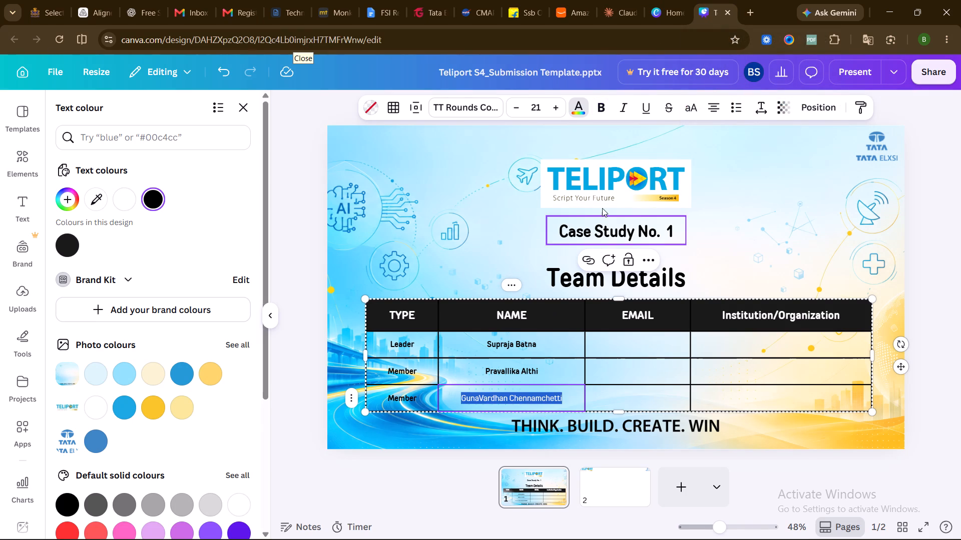
# Make the member's name in the last row of the NAME column bold.
pyautogui.click(606, 106)
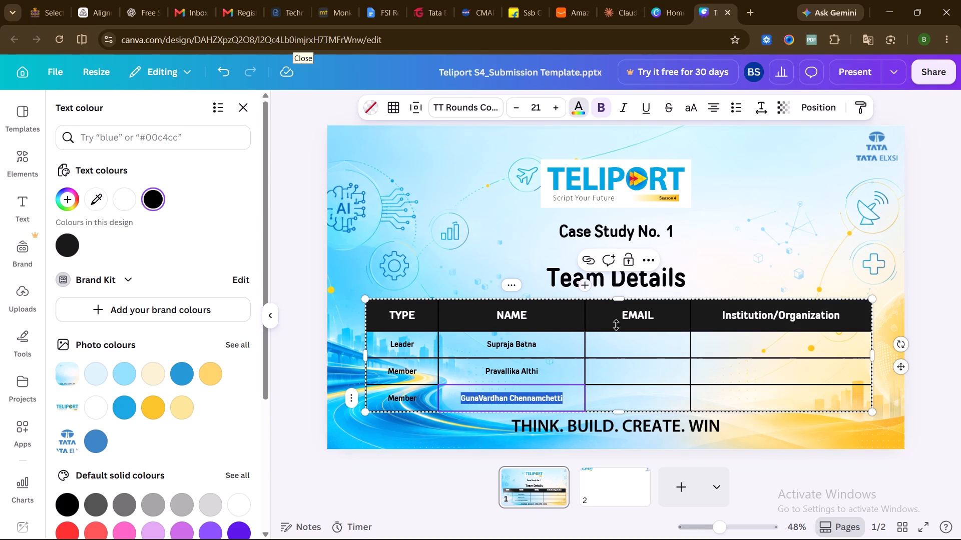
# Widen the table's EMAIL column on both sides, taking space from Institution/Organization and narrowing the NAME column to a width of about 375.
pyautogui.click(624, 341)
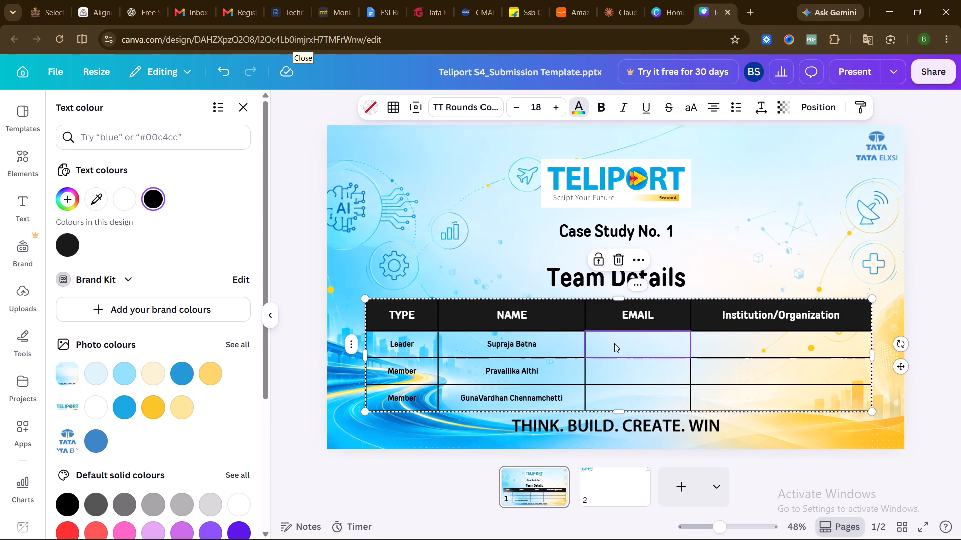
pyautogui.doubleClick(614, 344)
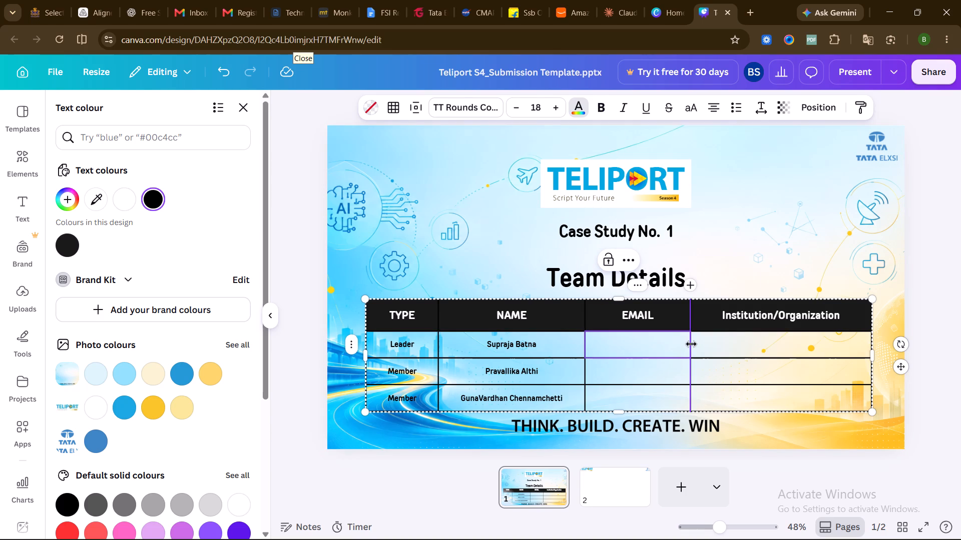
pyautogui.moveTo(691, 344); pyautogui.dragTo(720, 339)
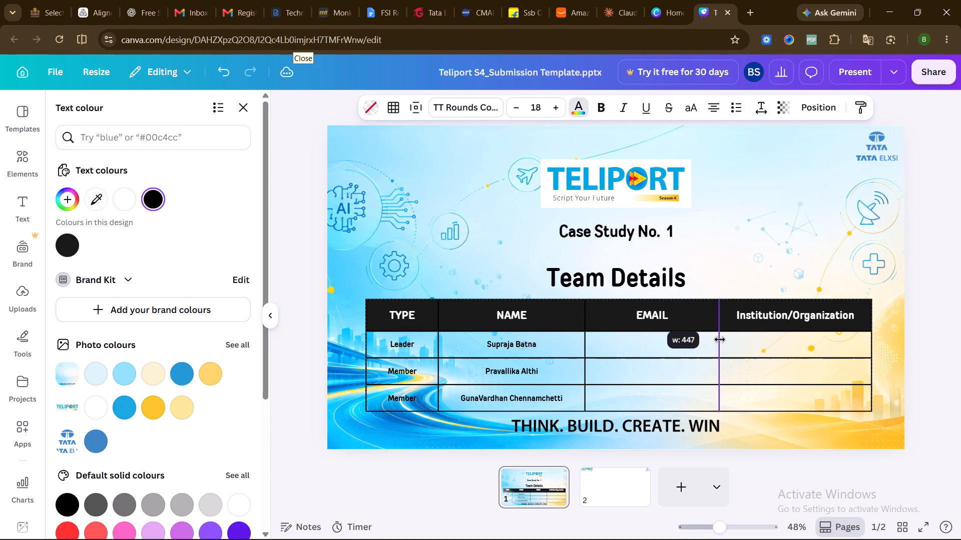
pyautogui.moveTo(720, 339); pyautogui.dragTo(726, 337)
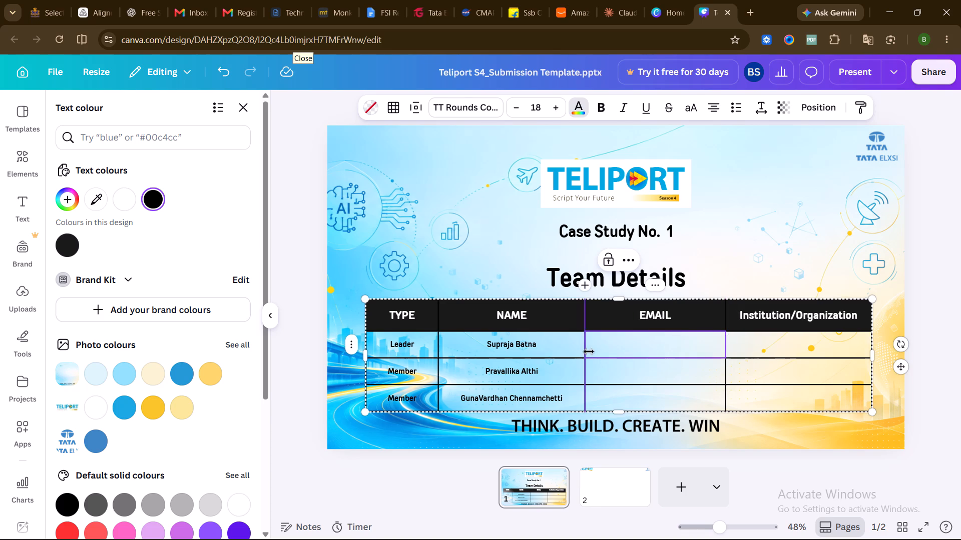
pyautogui.moveTo(585, 351); pyautogui.dragTo(573, 350)
pyautogui.moveTo(573, 350); pyautogui.dragTo(564, 350)
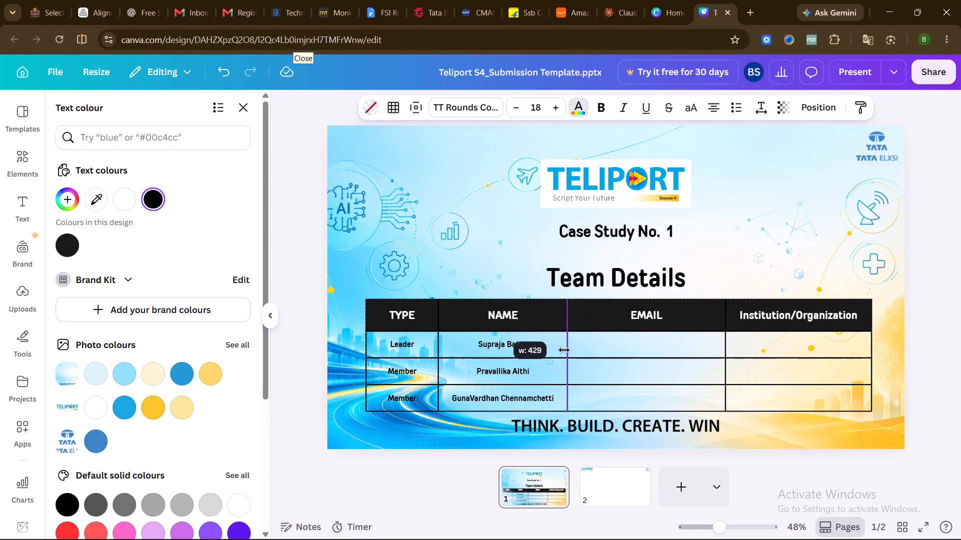
pyautogui.moveTo(564, 350); pyautogui.dragTo(551, 350)
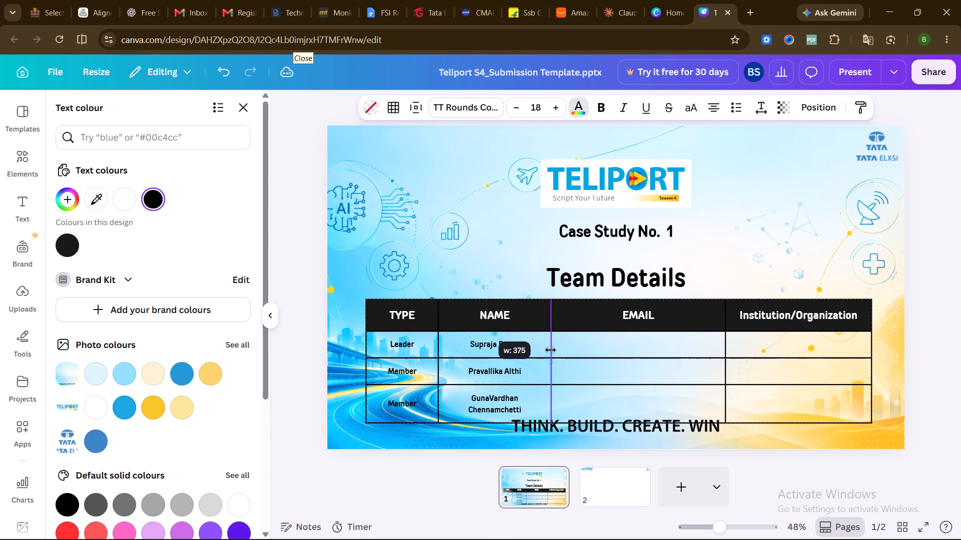
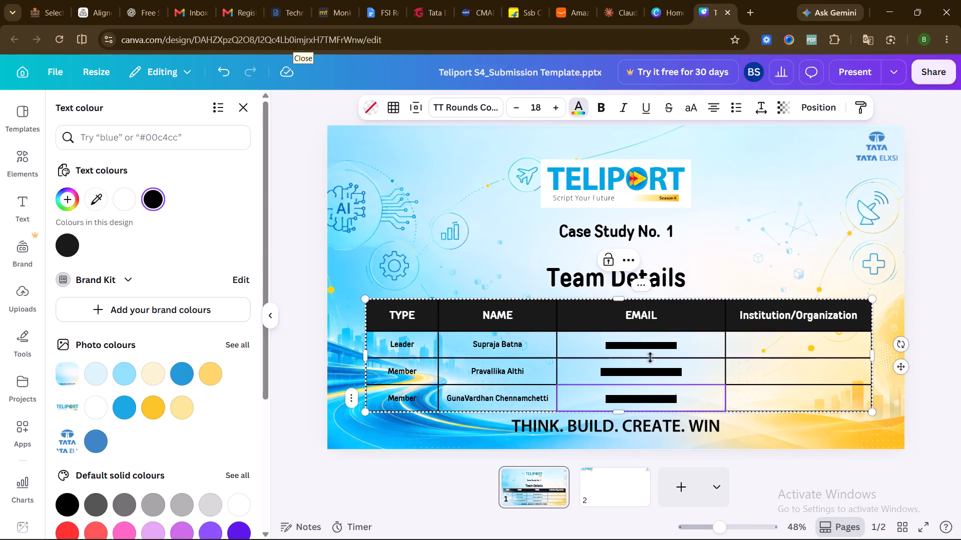
# Increase the font size of the email address in the last Member row of the team table to 21.
pyautogui.hotkey('ctrl', 'a')
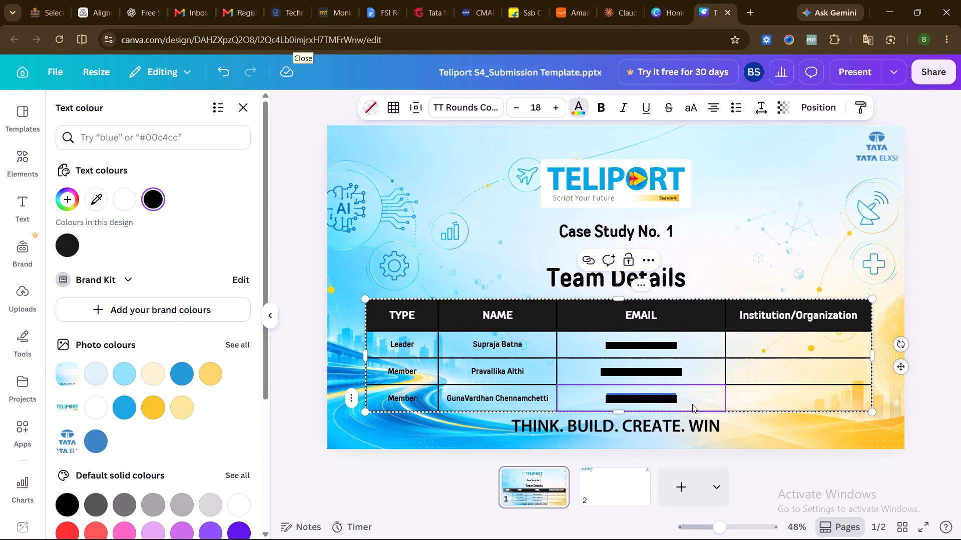
pyautogui.click(559, 106)
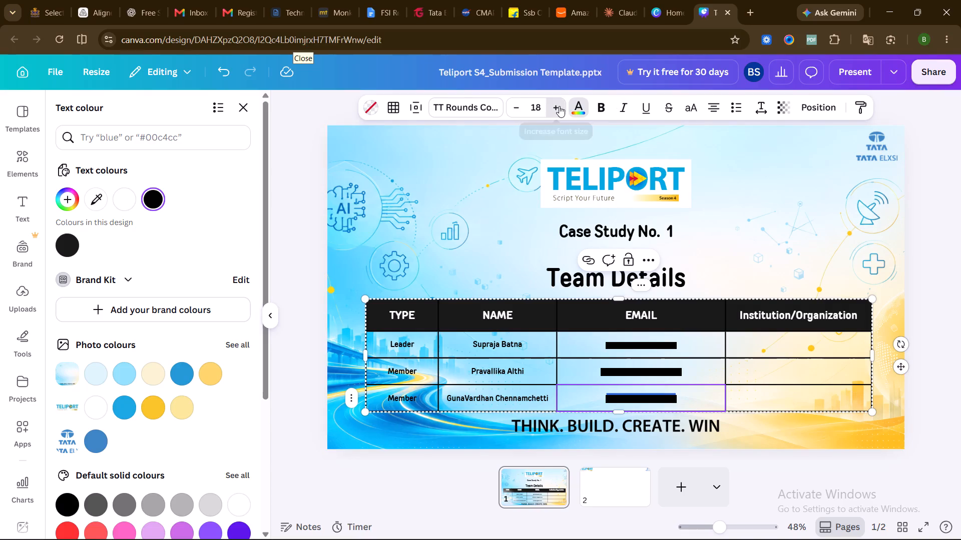
pyautogui.click(559, 106)
pyautogui.click(559, 106)
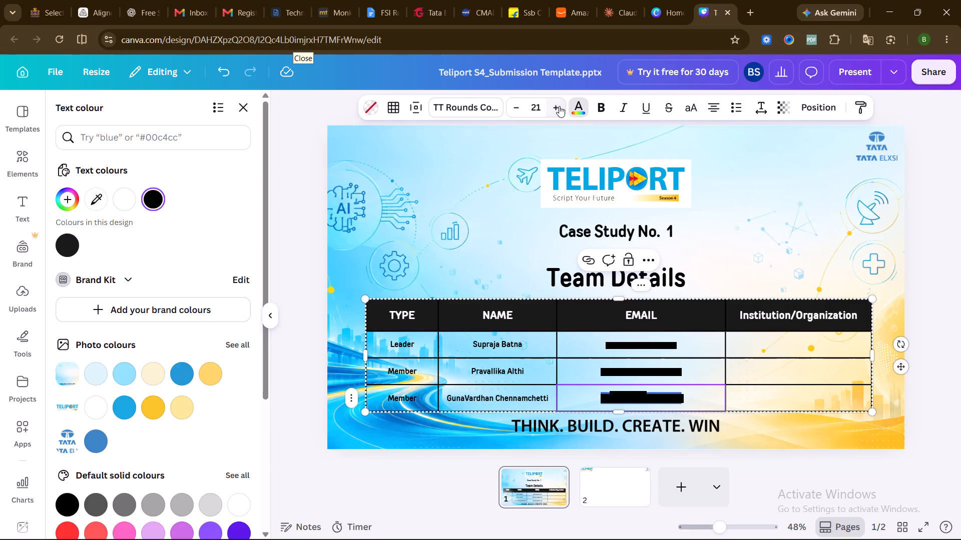
# Open the email text in the first Member row of the team table for editing.
pyautogui.doubleClick(617, 369)
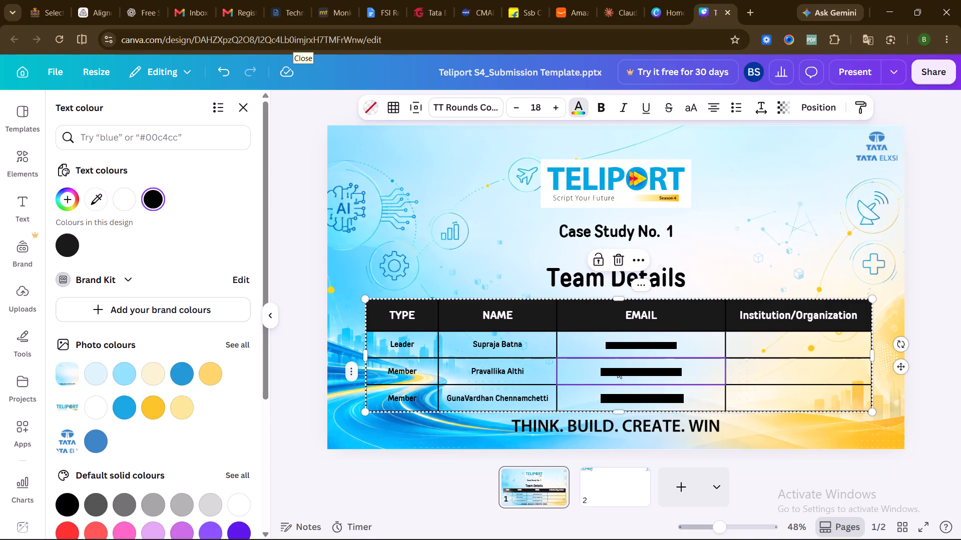
# Set the text size of the first member's and the leader's entries in the EMAIL column to 21.
pyautogui.click(558, 110)
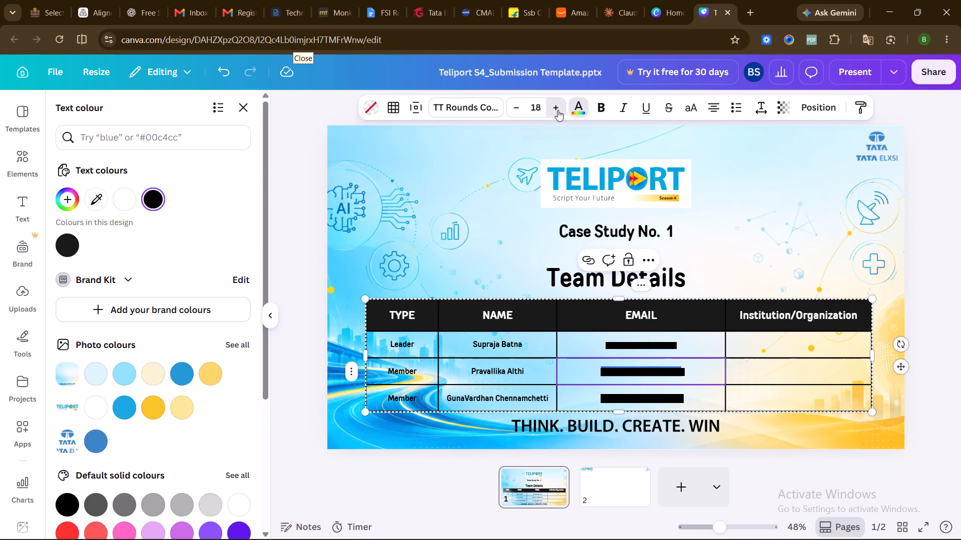
pyautogui.click(558, 110)
pyautogui.click(558, 110)
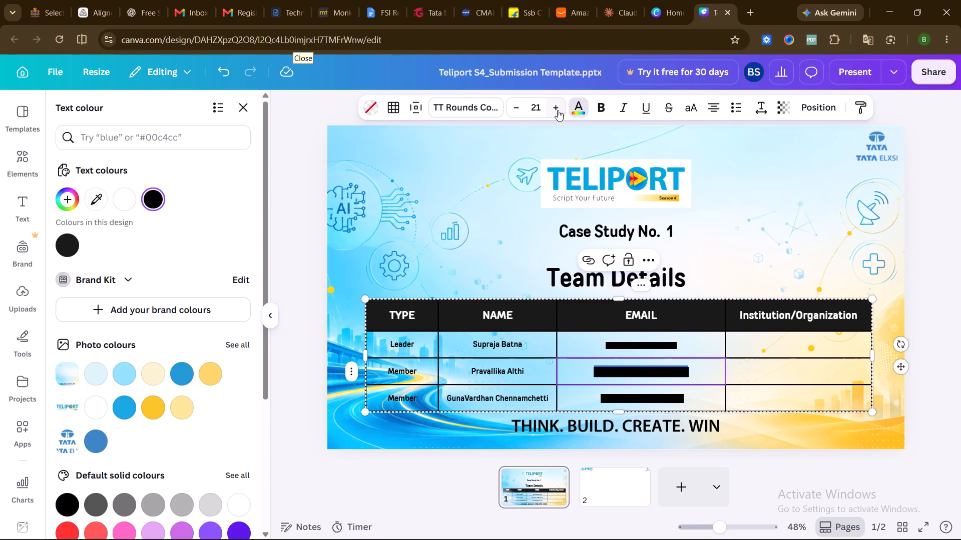
pyautogui.doubleClick(633, 345)
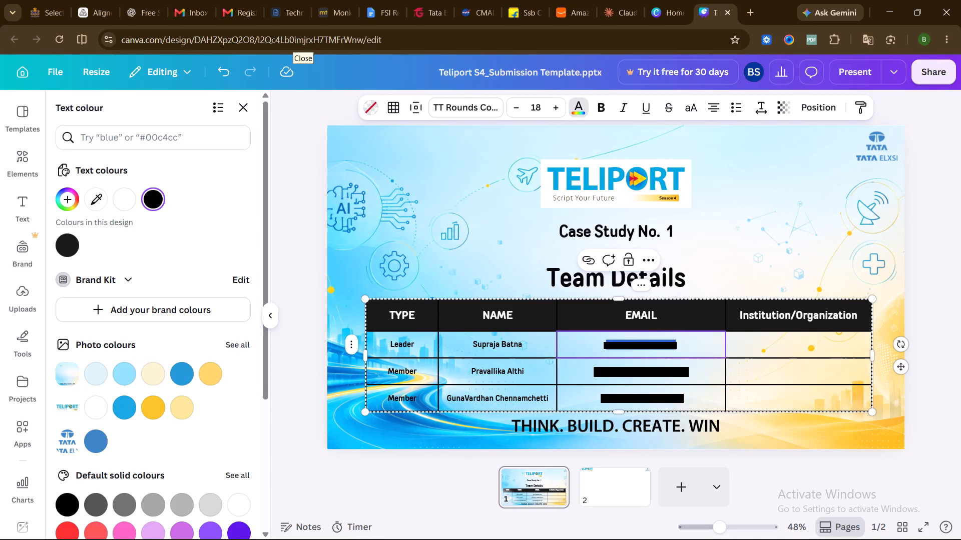
pyautogui.click(554, 111)
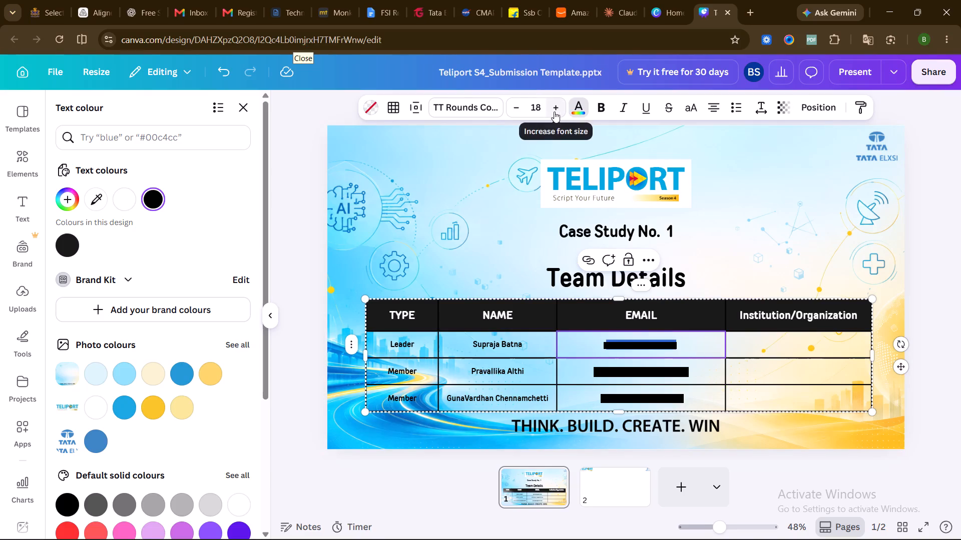
pyautogui.click(554, 111)
pyautogui.click(554, 111)
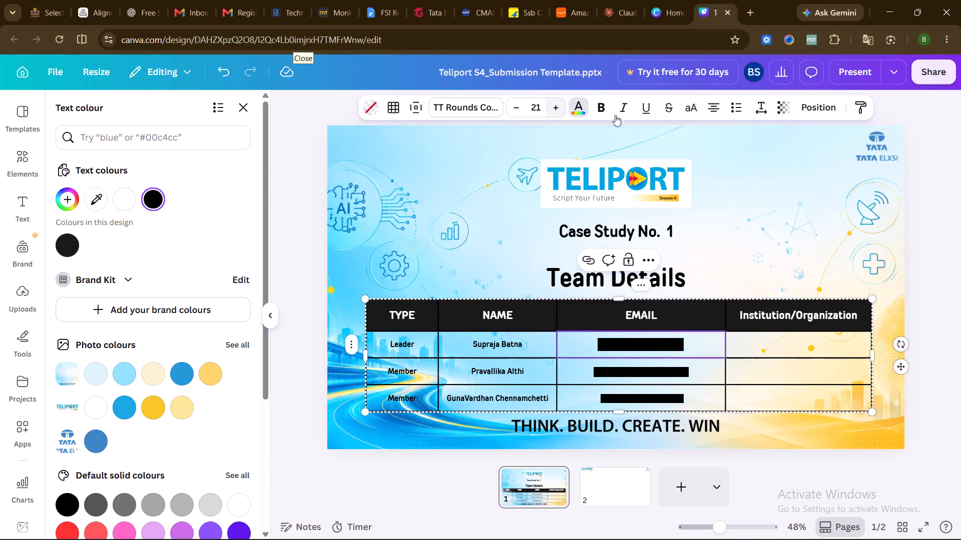
# Make the leader's and both members' entries in the EMAIL column bold.
pyautogui.click(601, 108)
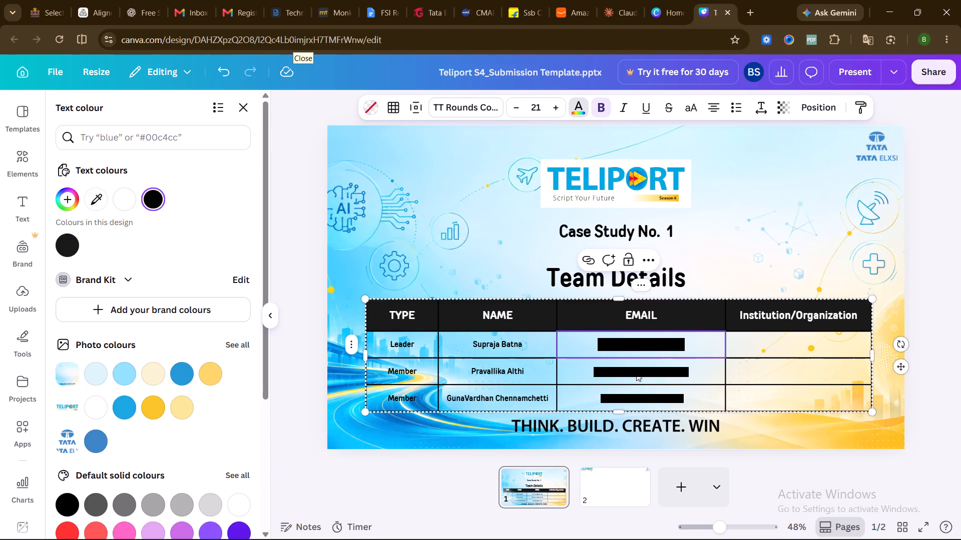
pyautogui.doubleClick(636, 371)
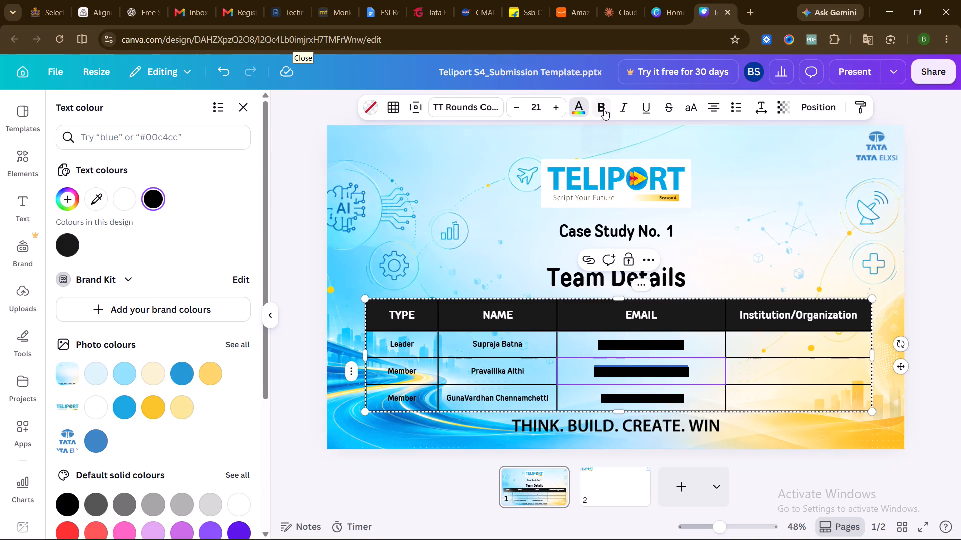
pyautogui.click(604, 109)
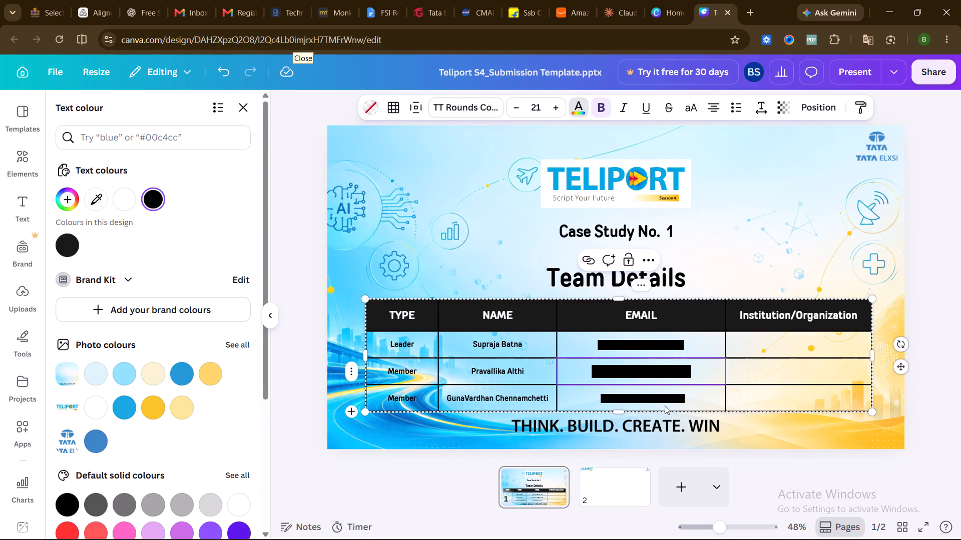
pyautogui.doubleClick(661, 400)
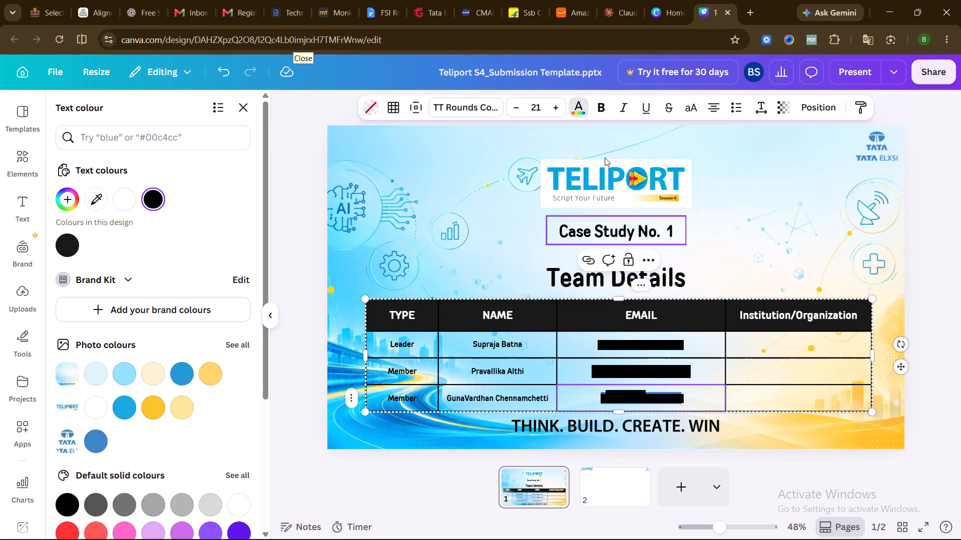
pyautogui.click(604, 104)
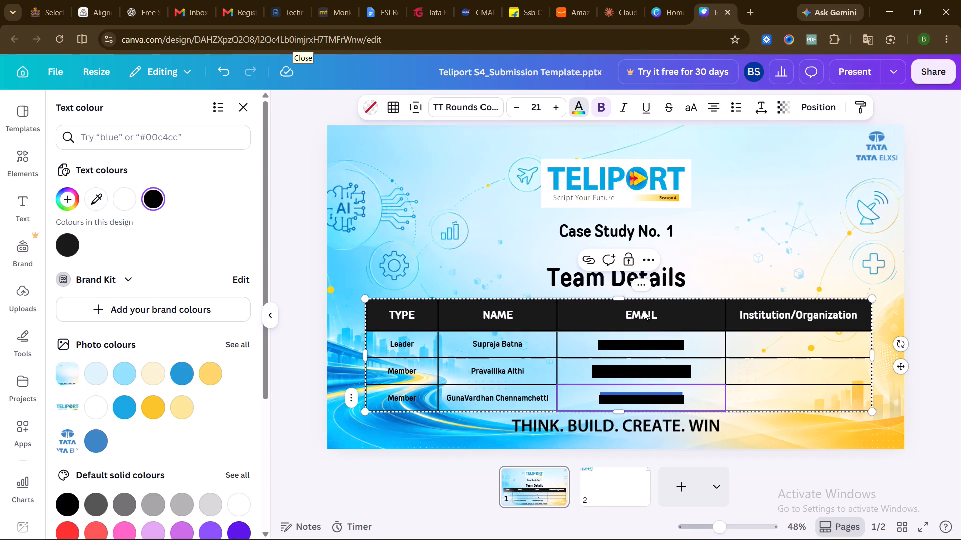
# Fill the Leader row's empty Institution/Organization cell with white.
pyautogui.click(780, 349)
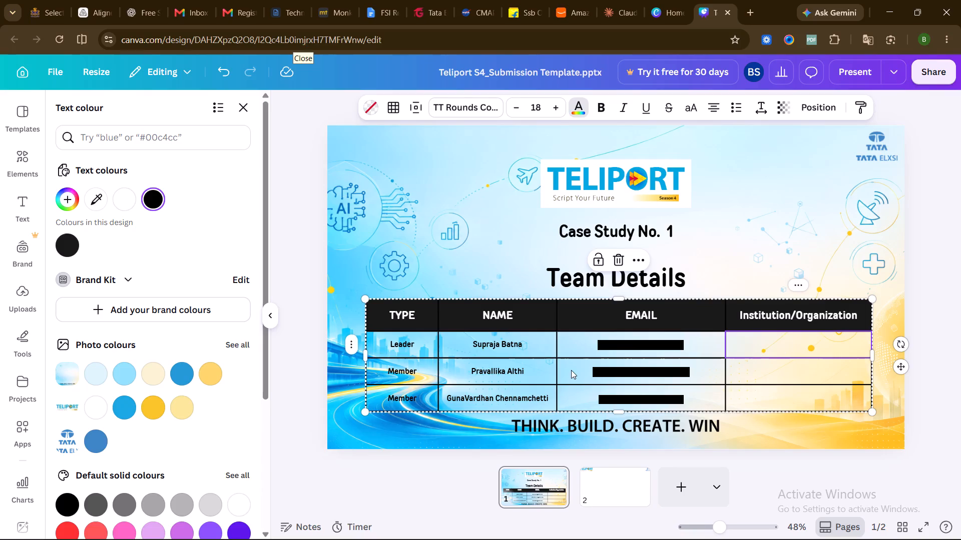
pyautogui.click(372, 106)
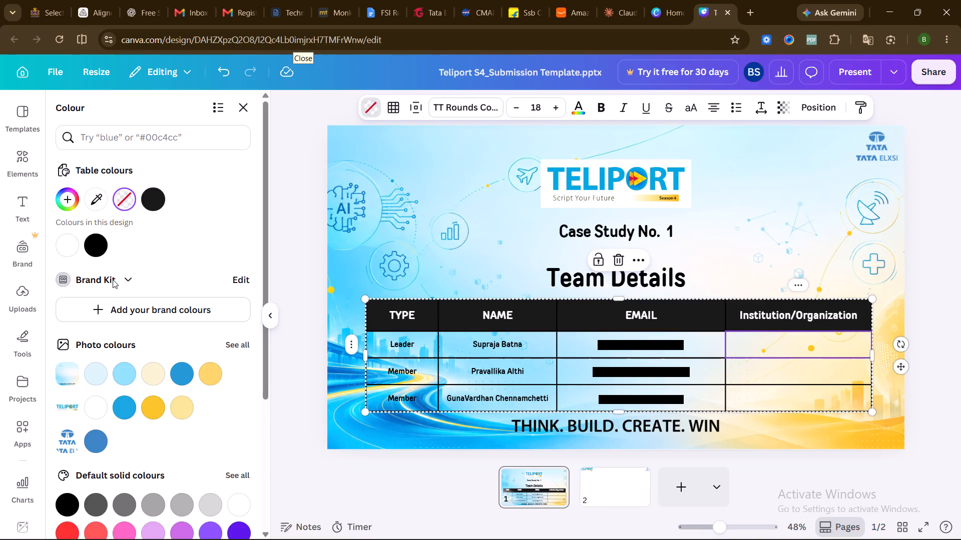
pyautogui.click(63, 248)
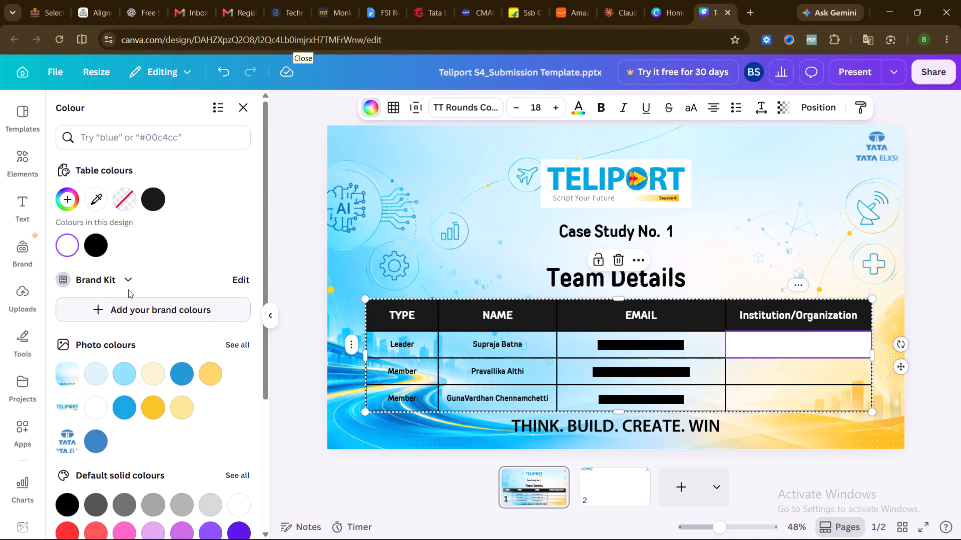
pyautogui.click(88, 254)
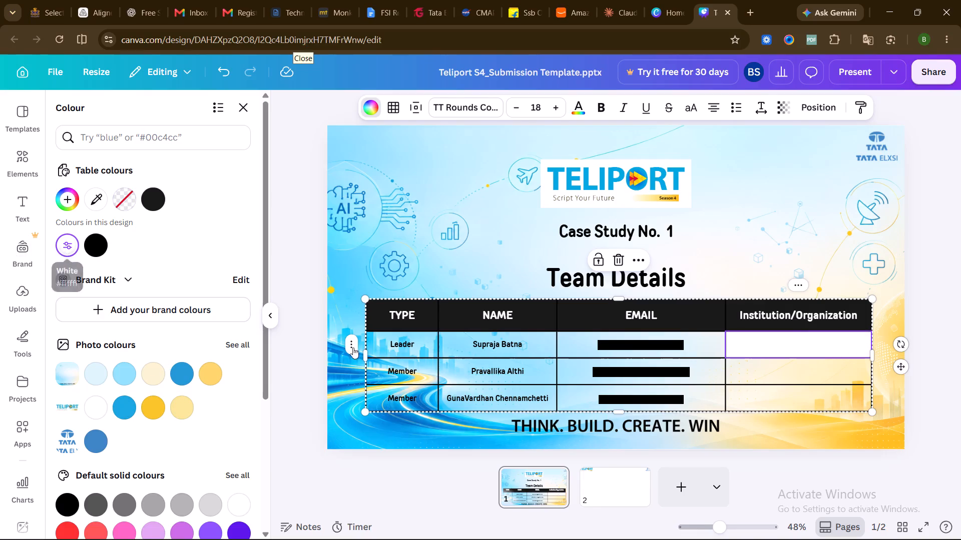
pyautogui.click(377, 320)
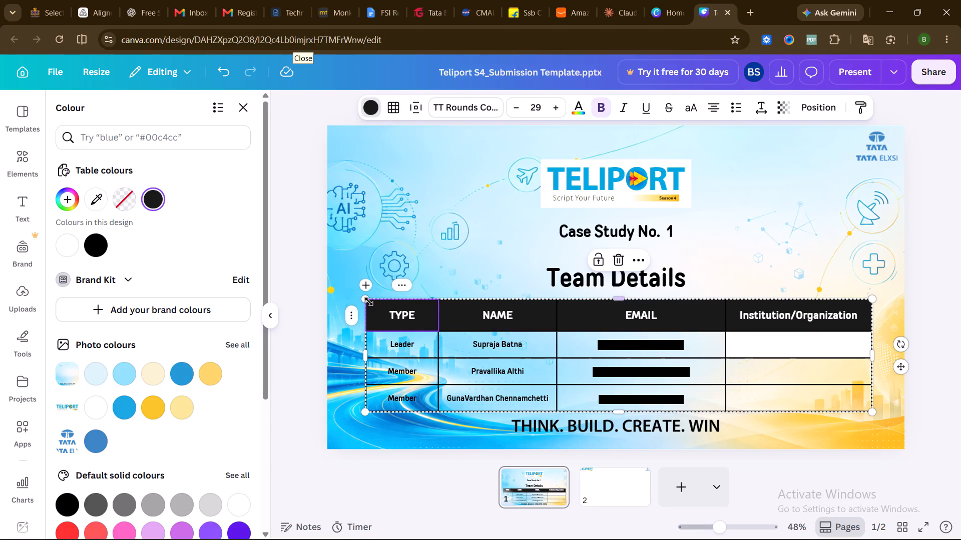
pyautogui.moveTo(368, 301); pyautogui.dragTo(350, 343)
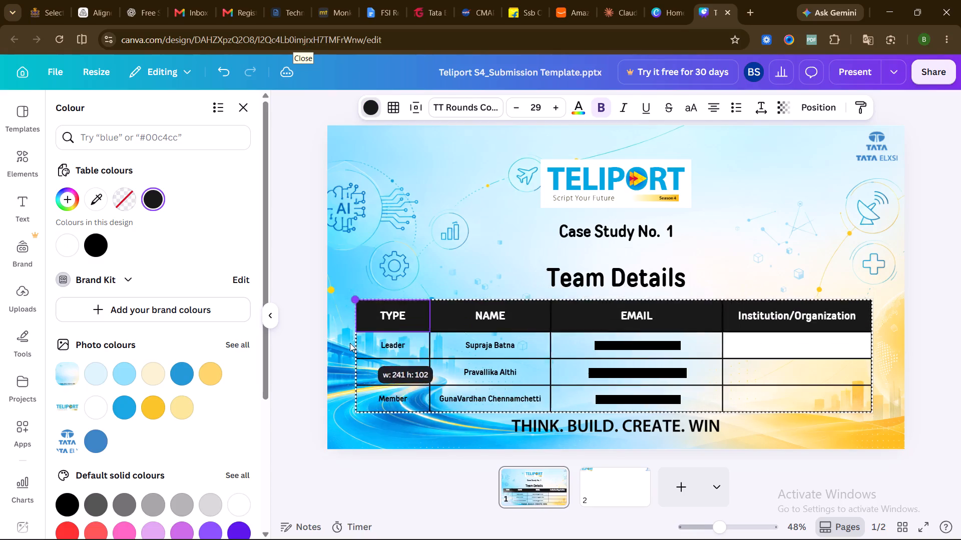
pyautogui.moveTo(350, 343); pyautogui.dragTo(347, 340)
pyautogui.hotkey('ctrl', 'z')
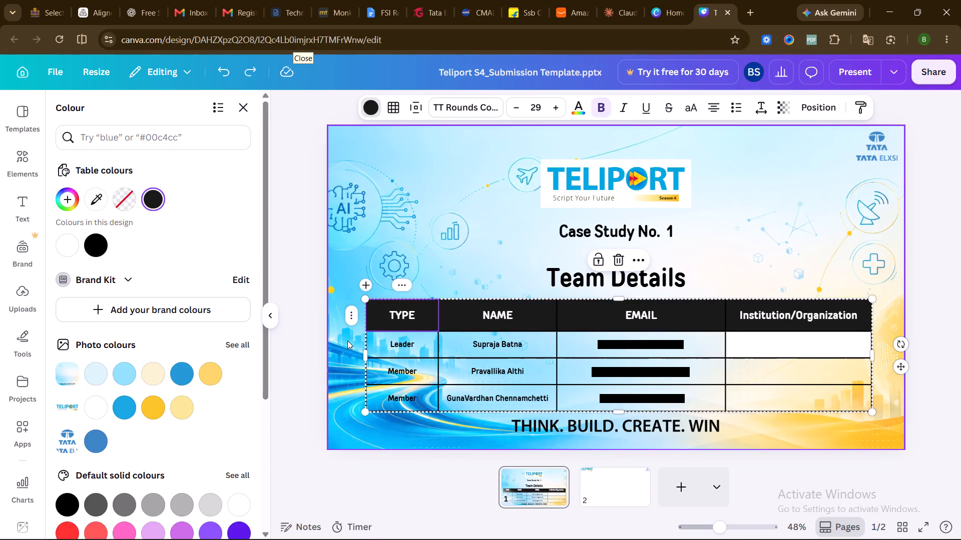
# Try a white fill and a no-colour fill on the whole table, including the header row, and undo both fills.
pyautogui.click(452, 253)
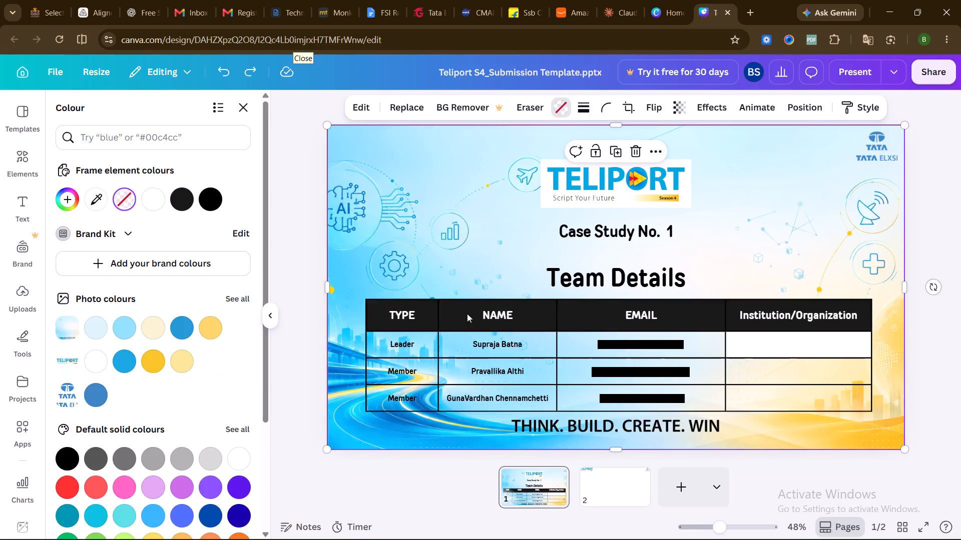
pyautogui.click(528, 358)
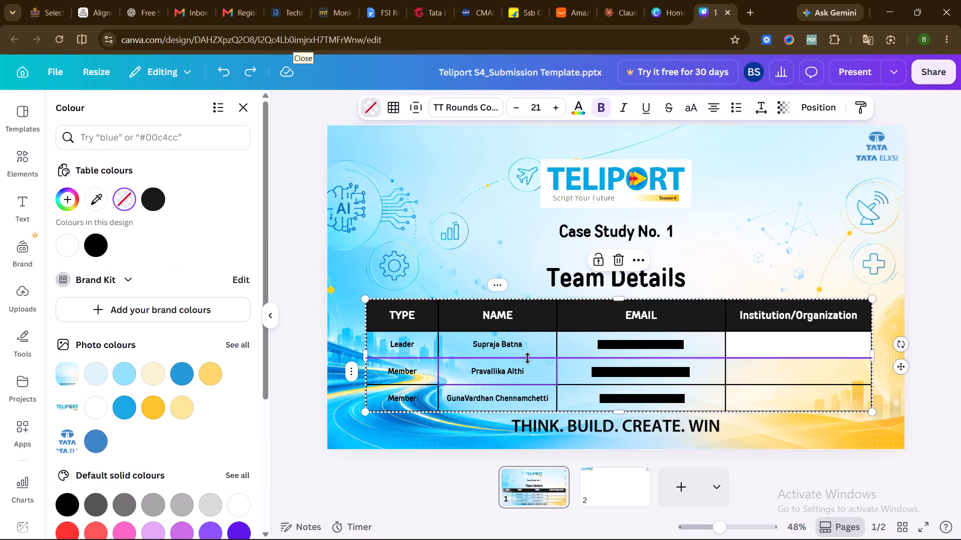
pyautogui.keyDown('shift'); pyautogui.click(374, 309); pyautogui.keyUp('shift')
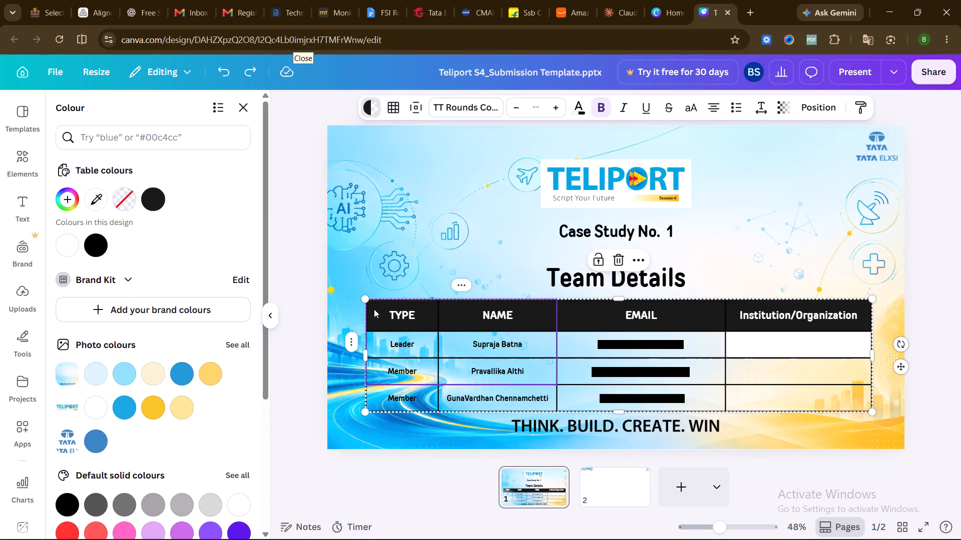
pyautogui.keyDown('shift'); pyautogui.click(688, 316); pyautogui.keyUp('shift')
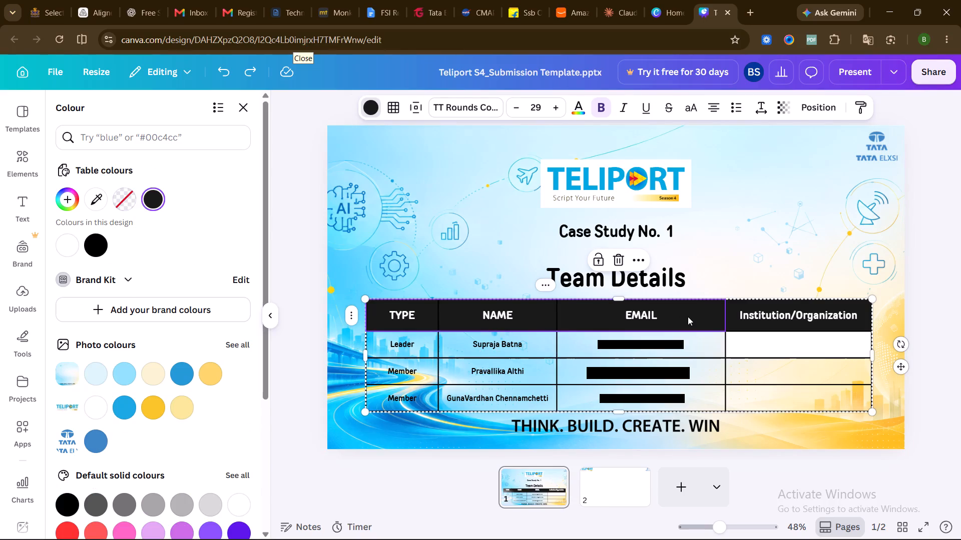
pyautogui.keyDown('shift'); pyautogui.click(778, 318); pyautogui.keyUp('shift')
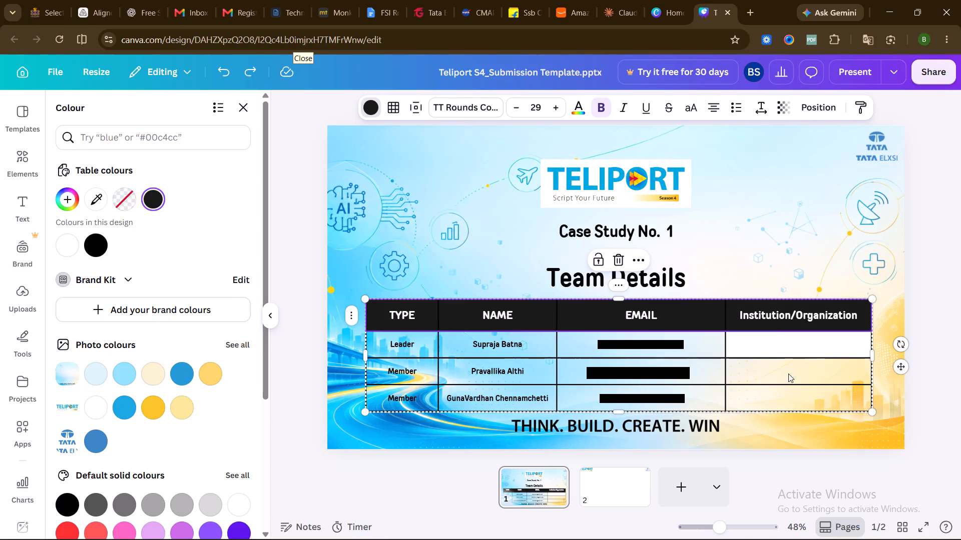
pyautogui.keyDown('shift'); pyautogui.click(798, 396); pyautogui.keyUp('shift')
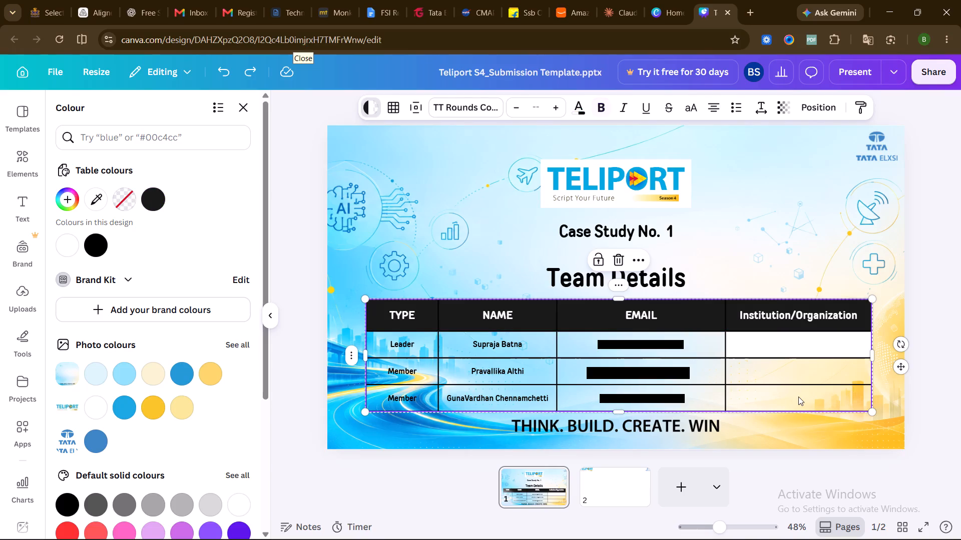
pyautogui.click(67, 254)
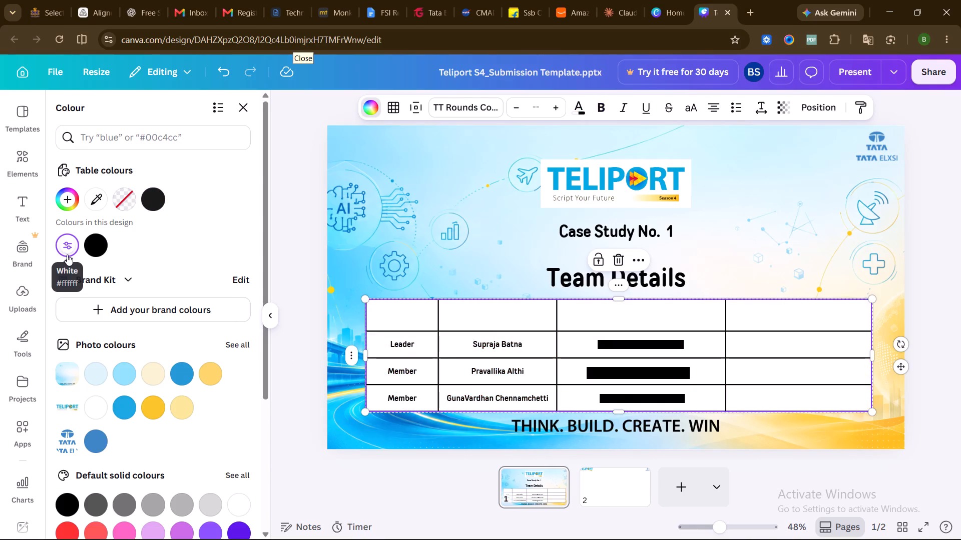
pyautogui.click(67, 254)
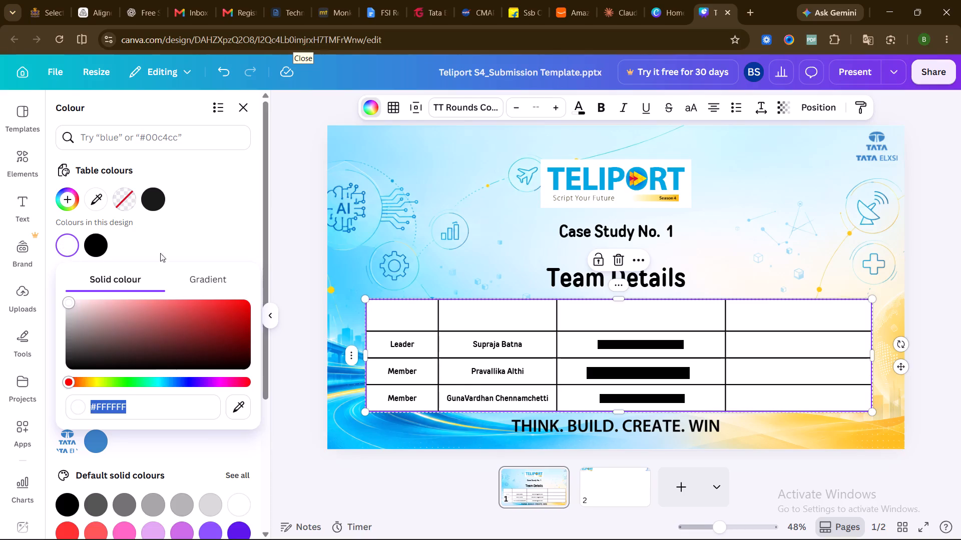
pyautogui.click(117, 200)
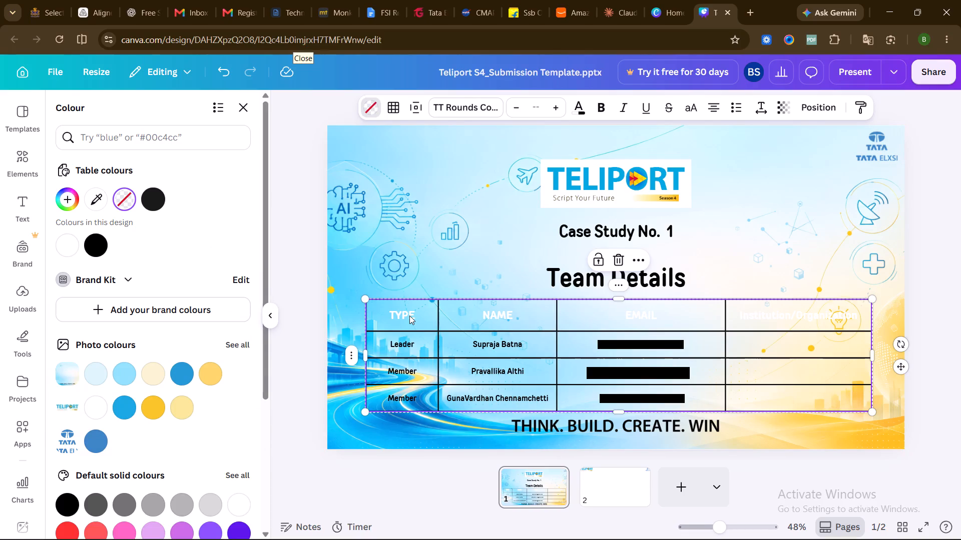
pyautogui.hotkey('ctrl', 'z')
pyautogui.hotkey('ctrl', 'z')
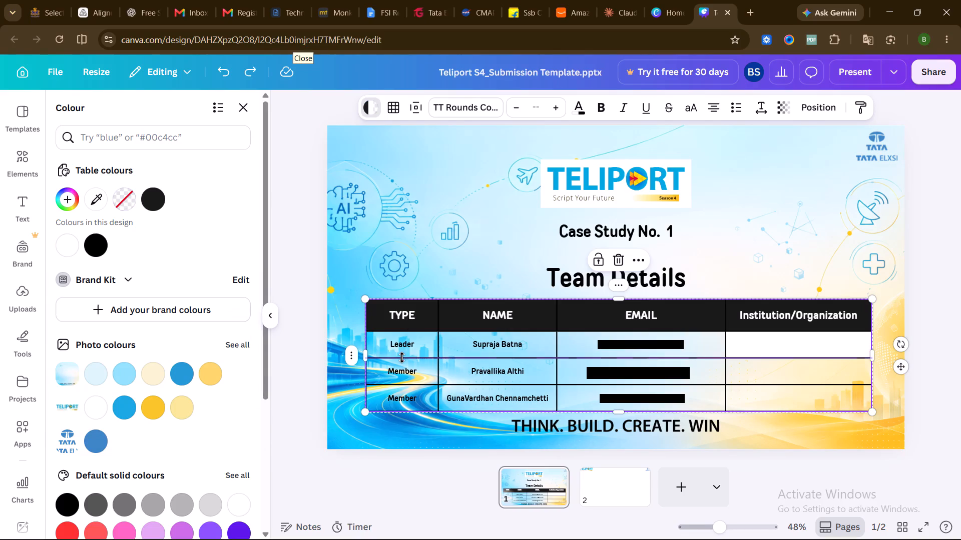
# Fill the Leader row and both Member rows with white, and adjust that fill to the solid grey #868484.
pyautogui.click(384, 345)
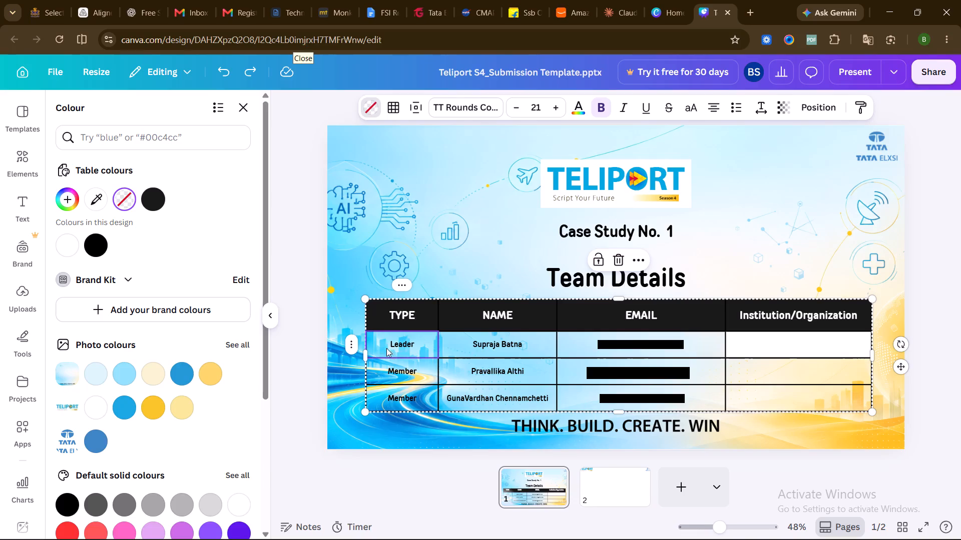
pyautogui.keyDown('shift'); pyautogui.click(417, 401); pyautogui.keyUp('shift')
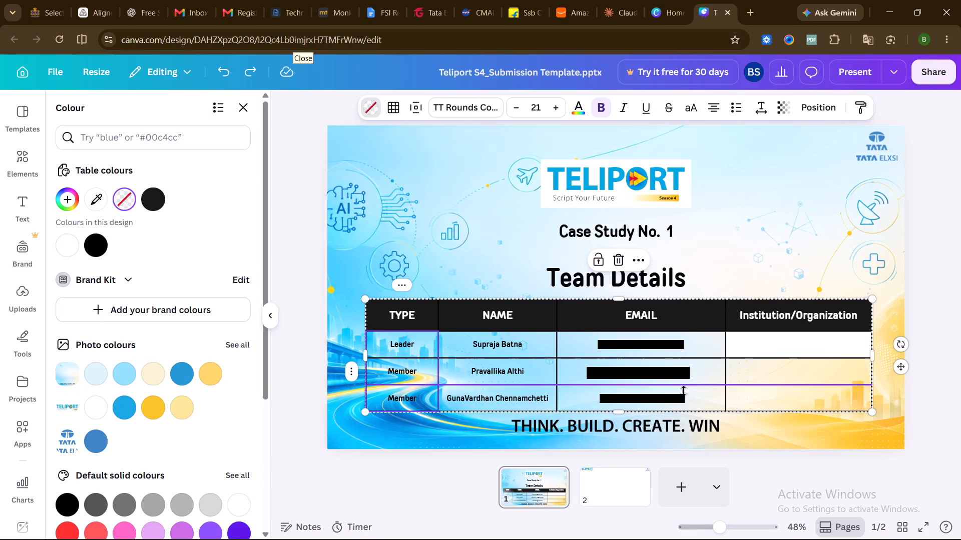
pyautogui.keyDown('shift'); pyautogui.click(821, 395); pyautogui.keyUp('shift')
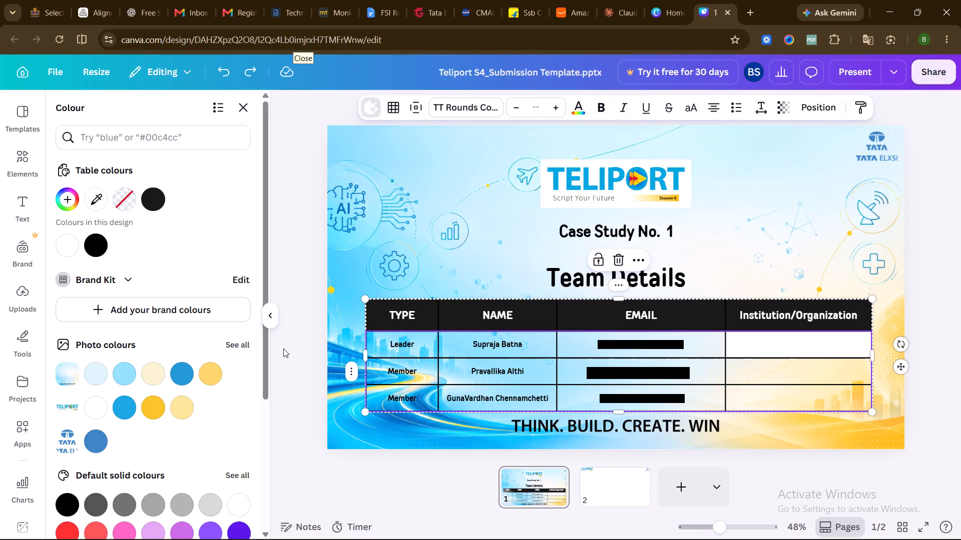
pyautogui.click(63, 249)
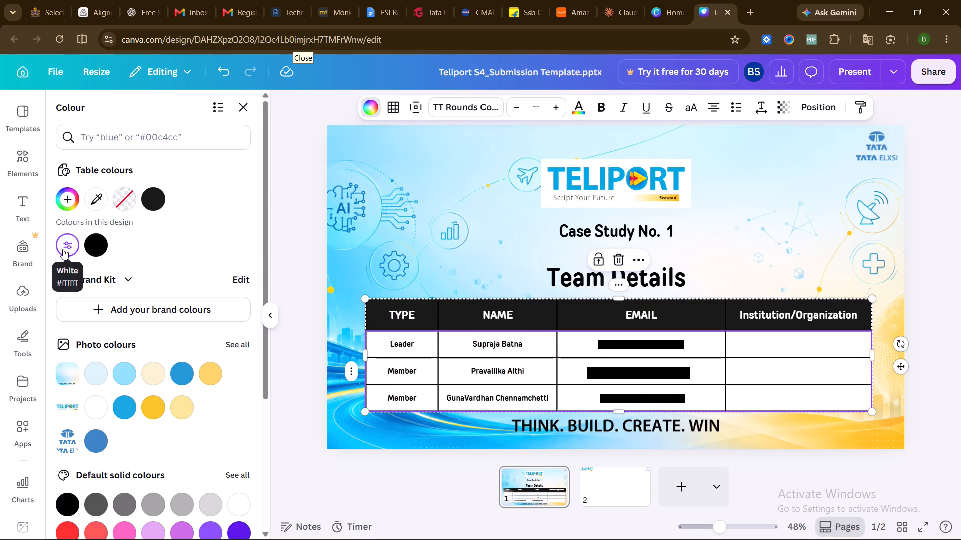
pyautogui.click(69, 246)
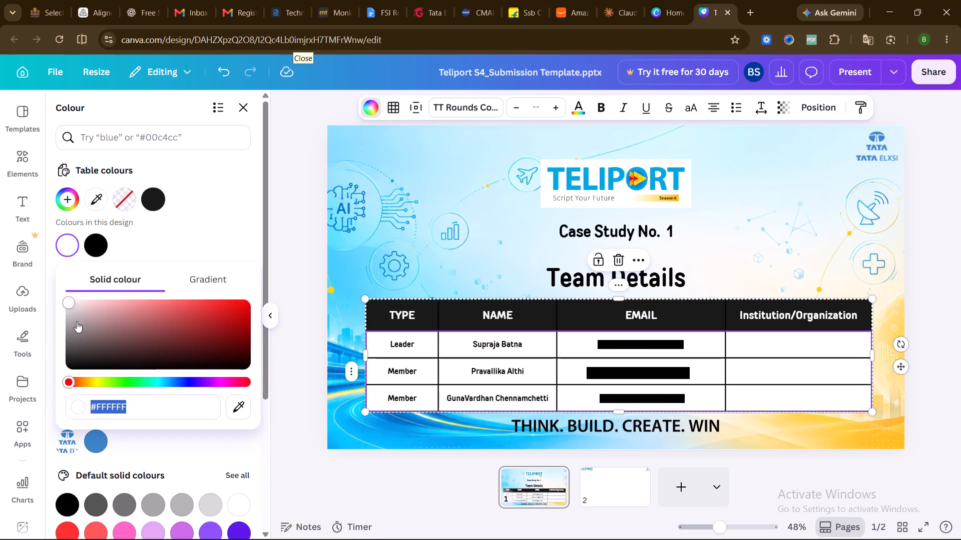
pyautogui.click(68, 297)
pyautogui.moveTo(69, 301); pyautogui.dragTo(78, 307)
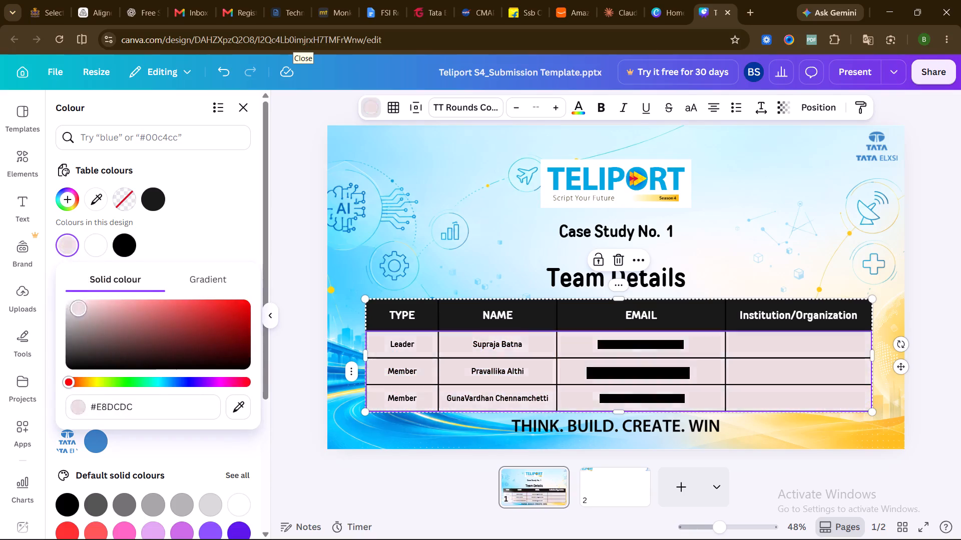
pyautogui.moveTo(78, 307); pyautogui.dragTo(81, 345)
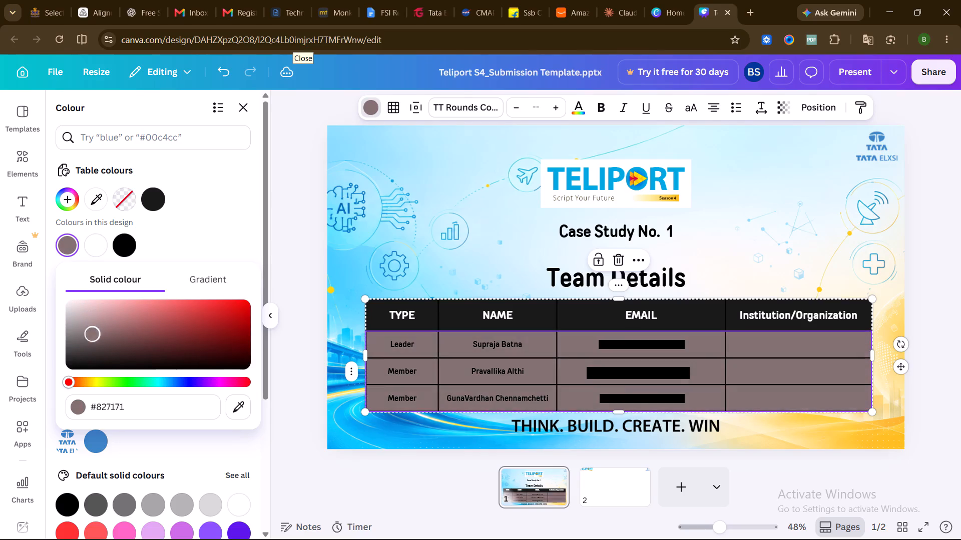
pyautogui.moveTo(81, 345); pyautogui.dragTo(70, 332)
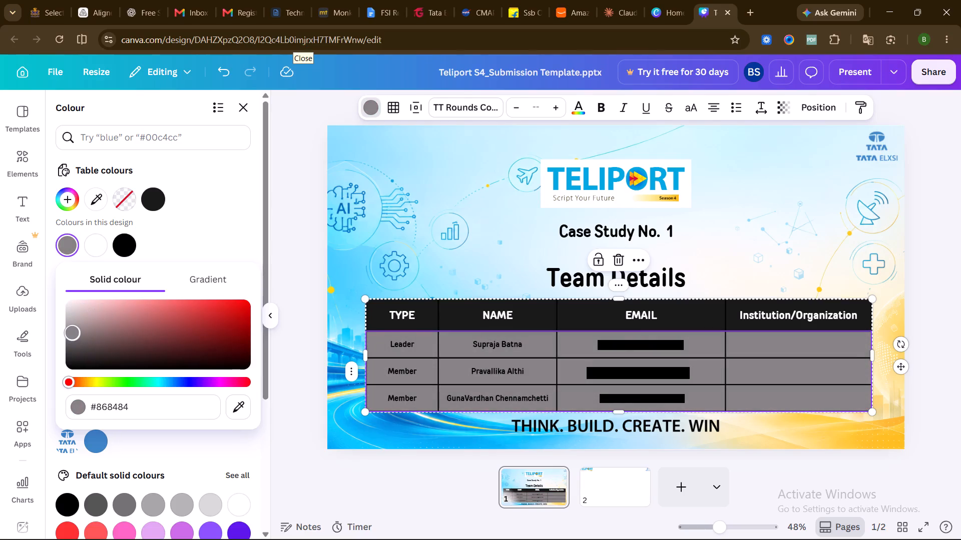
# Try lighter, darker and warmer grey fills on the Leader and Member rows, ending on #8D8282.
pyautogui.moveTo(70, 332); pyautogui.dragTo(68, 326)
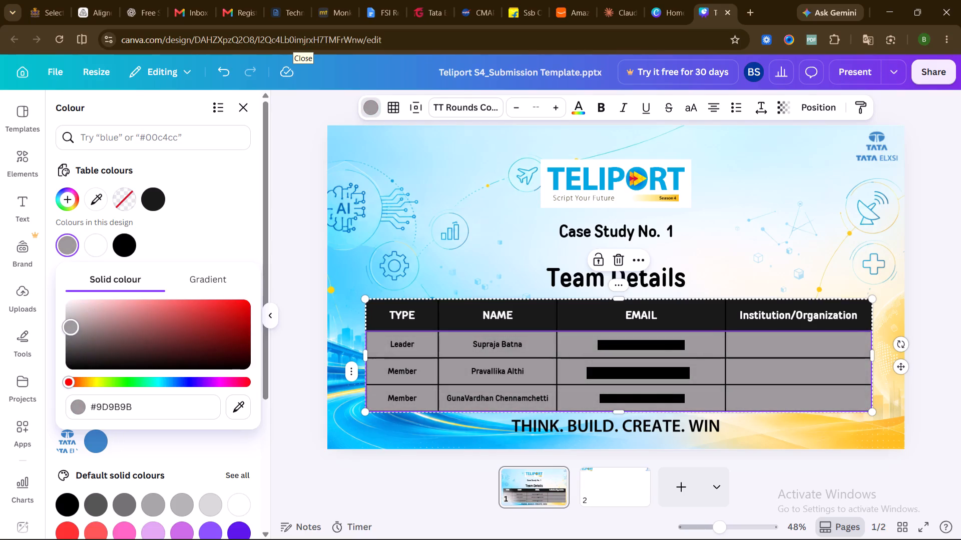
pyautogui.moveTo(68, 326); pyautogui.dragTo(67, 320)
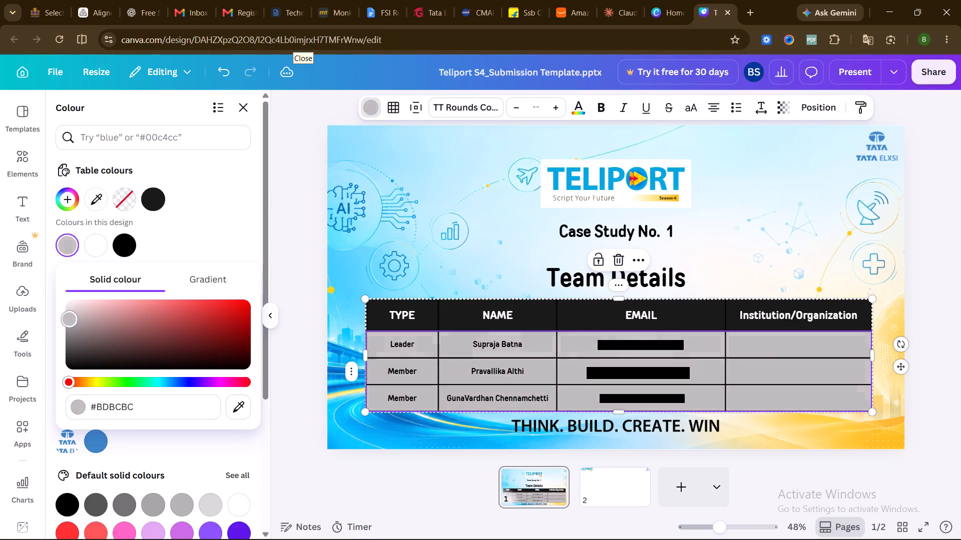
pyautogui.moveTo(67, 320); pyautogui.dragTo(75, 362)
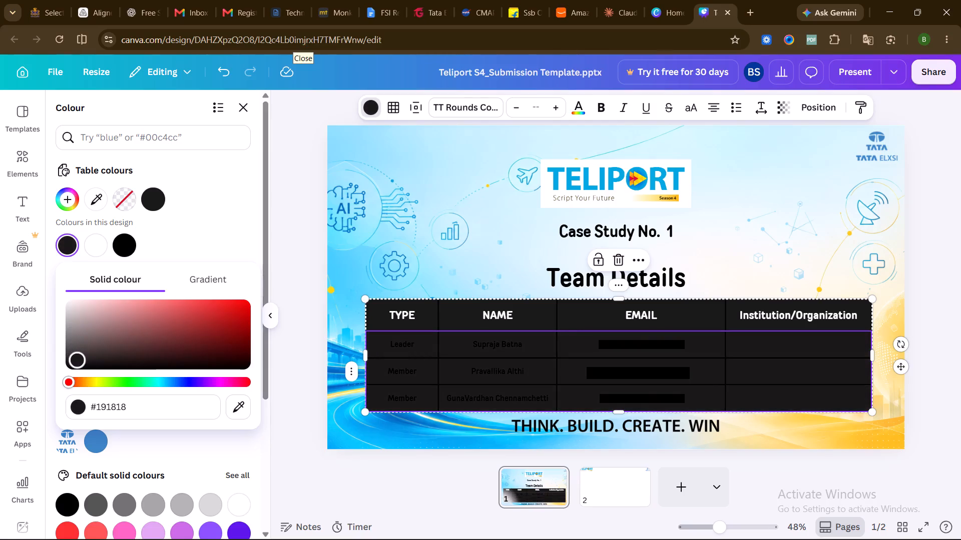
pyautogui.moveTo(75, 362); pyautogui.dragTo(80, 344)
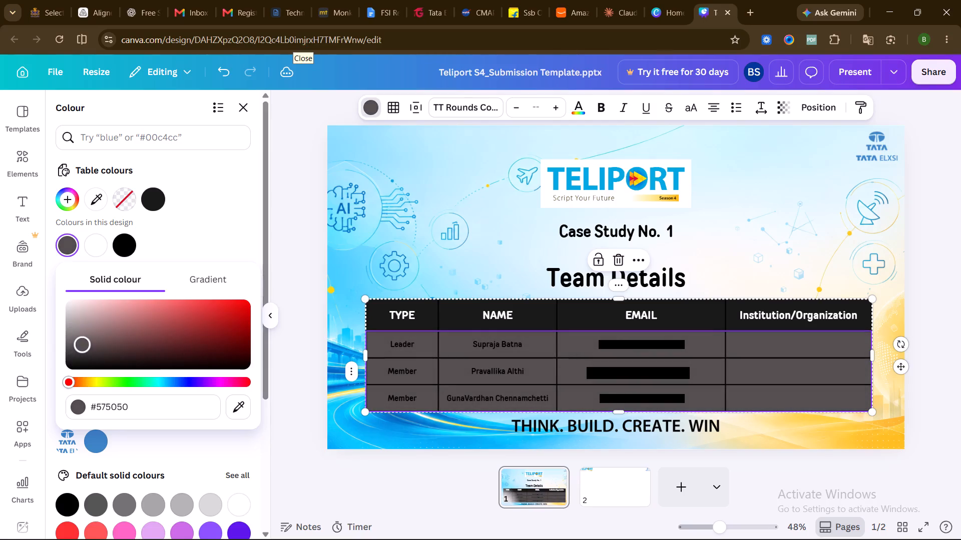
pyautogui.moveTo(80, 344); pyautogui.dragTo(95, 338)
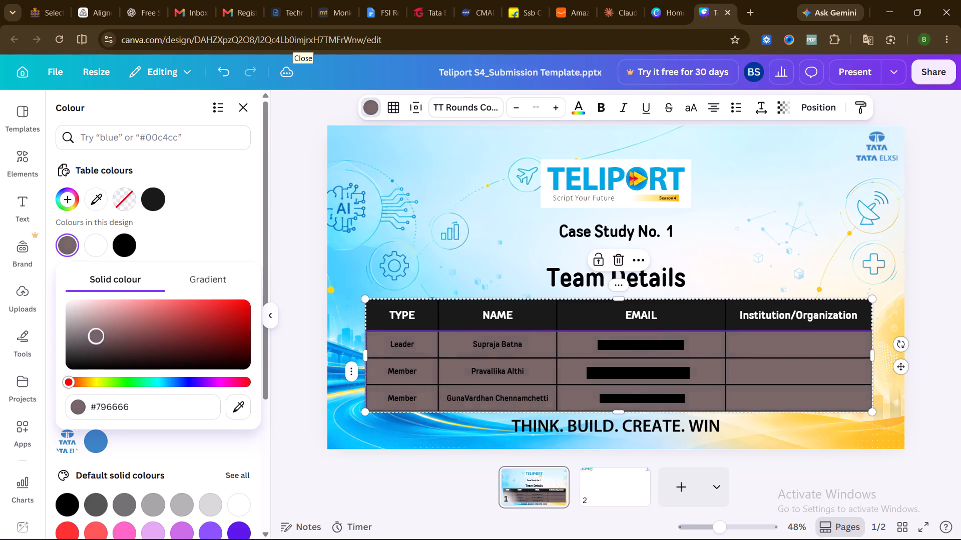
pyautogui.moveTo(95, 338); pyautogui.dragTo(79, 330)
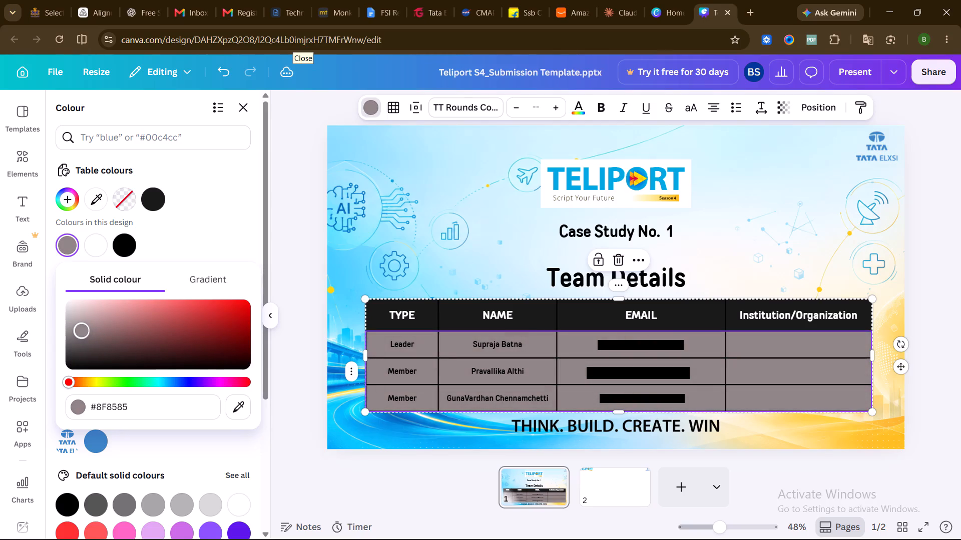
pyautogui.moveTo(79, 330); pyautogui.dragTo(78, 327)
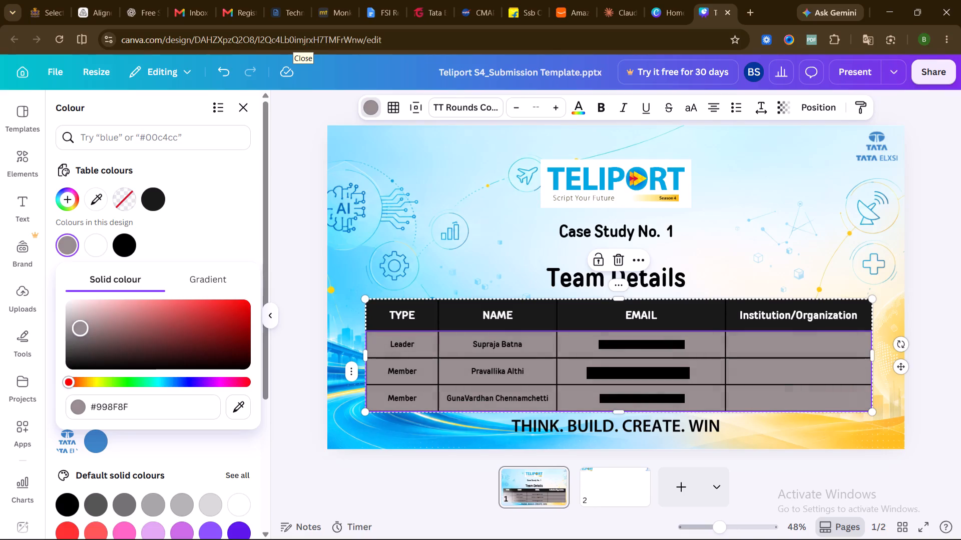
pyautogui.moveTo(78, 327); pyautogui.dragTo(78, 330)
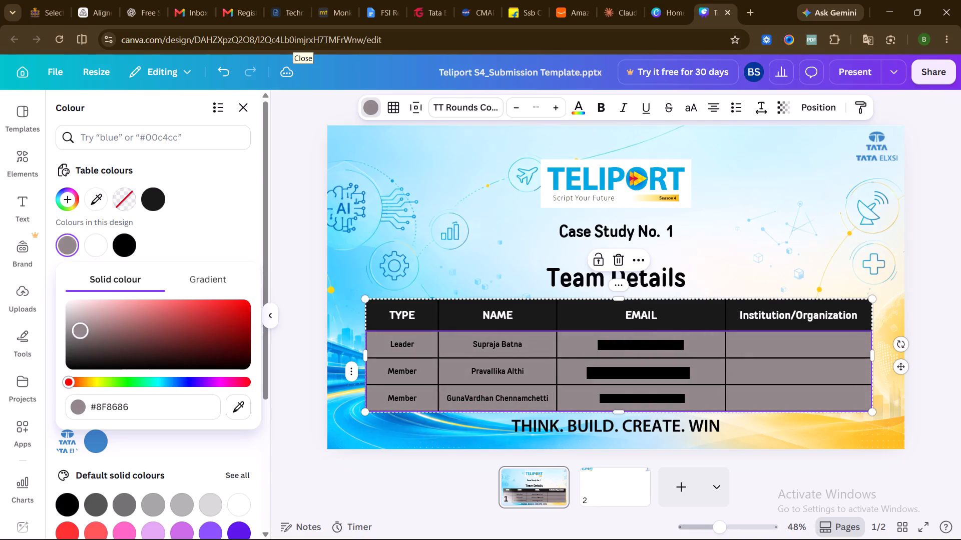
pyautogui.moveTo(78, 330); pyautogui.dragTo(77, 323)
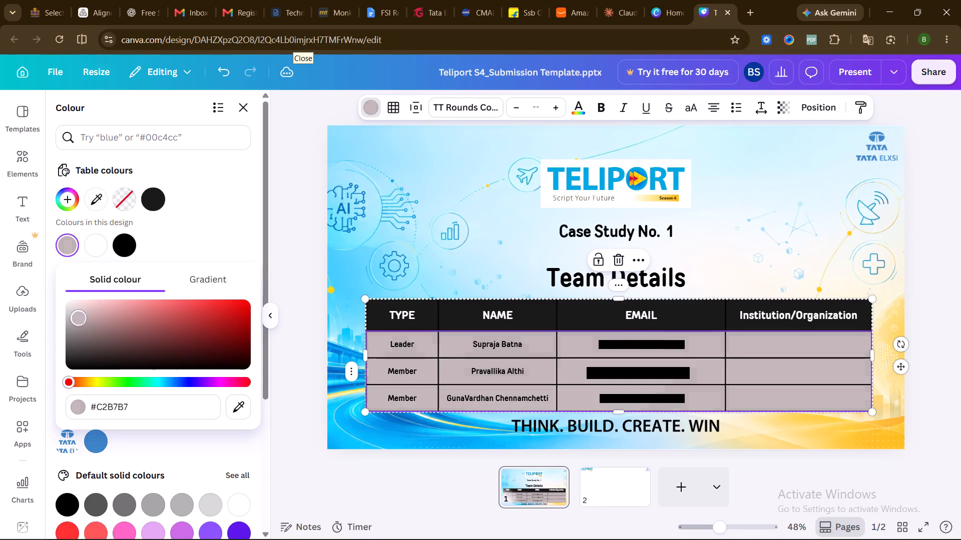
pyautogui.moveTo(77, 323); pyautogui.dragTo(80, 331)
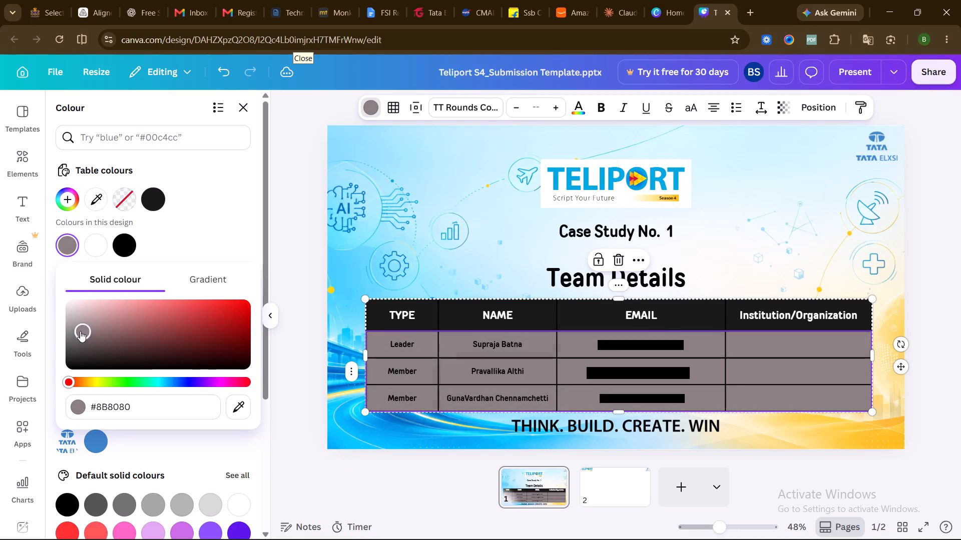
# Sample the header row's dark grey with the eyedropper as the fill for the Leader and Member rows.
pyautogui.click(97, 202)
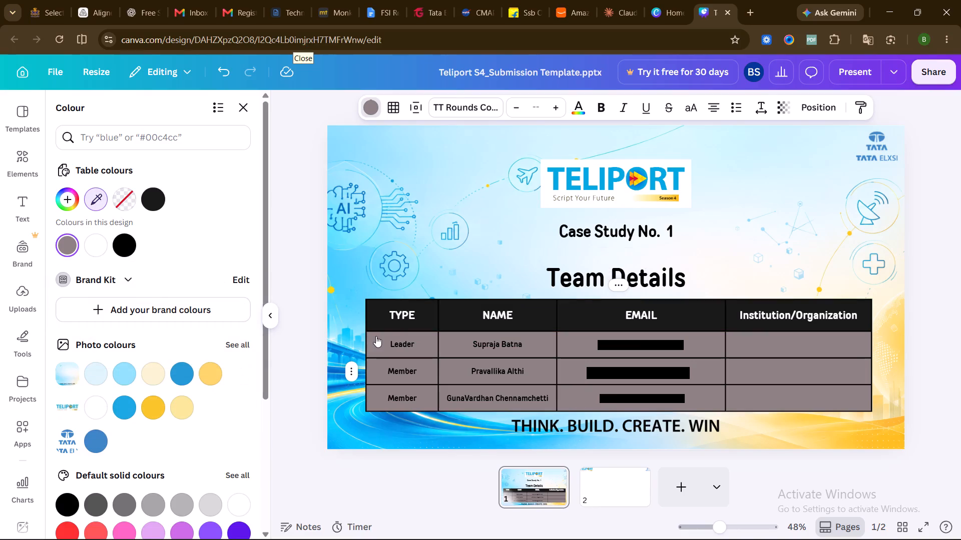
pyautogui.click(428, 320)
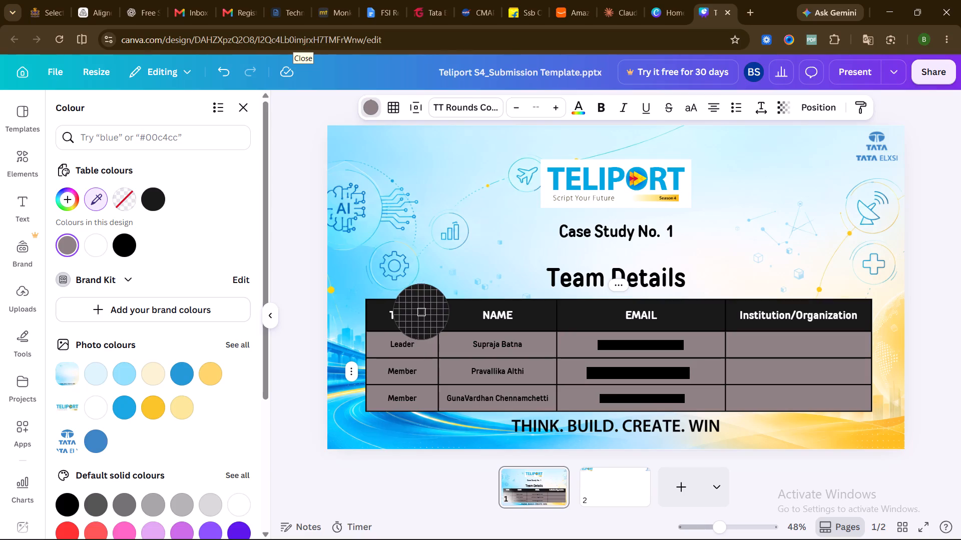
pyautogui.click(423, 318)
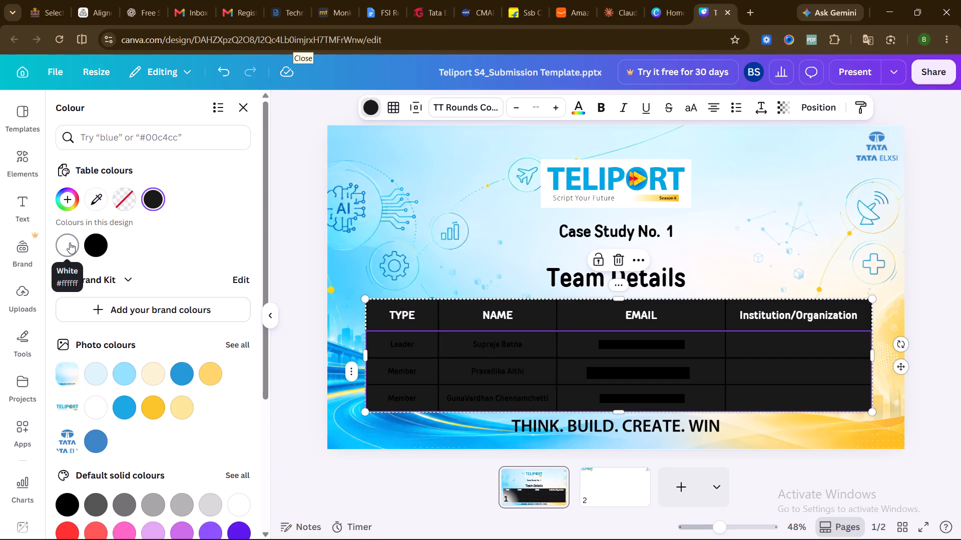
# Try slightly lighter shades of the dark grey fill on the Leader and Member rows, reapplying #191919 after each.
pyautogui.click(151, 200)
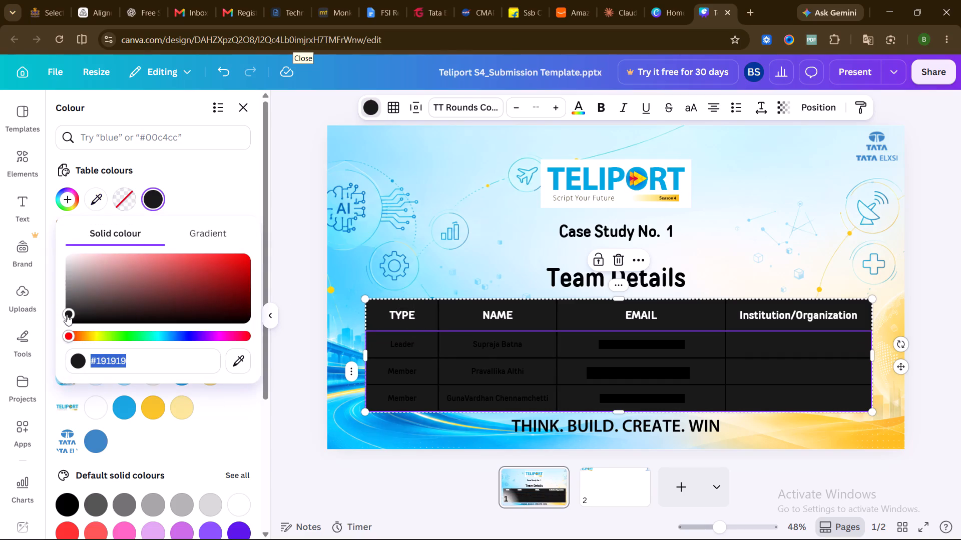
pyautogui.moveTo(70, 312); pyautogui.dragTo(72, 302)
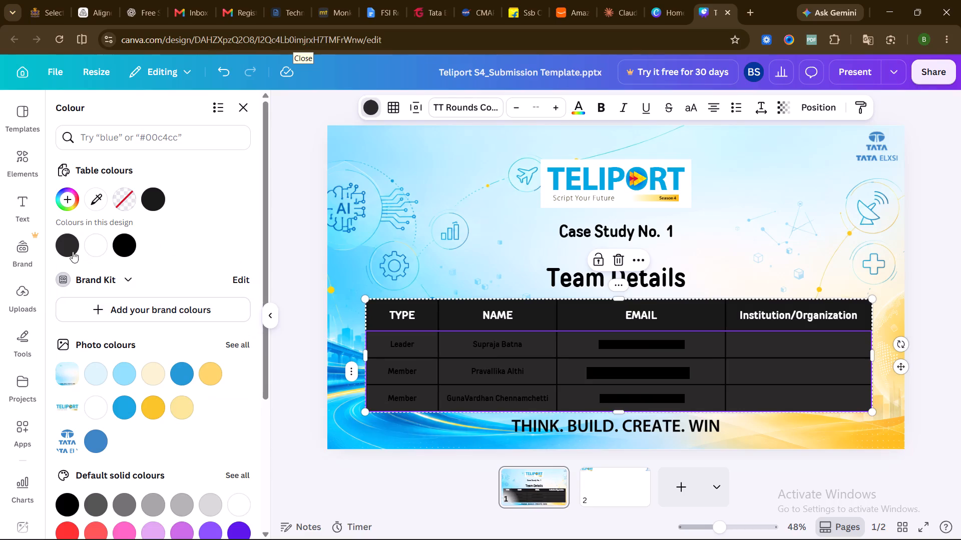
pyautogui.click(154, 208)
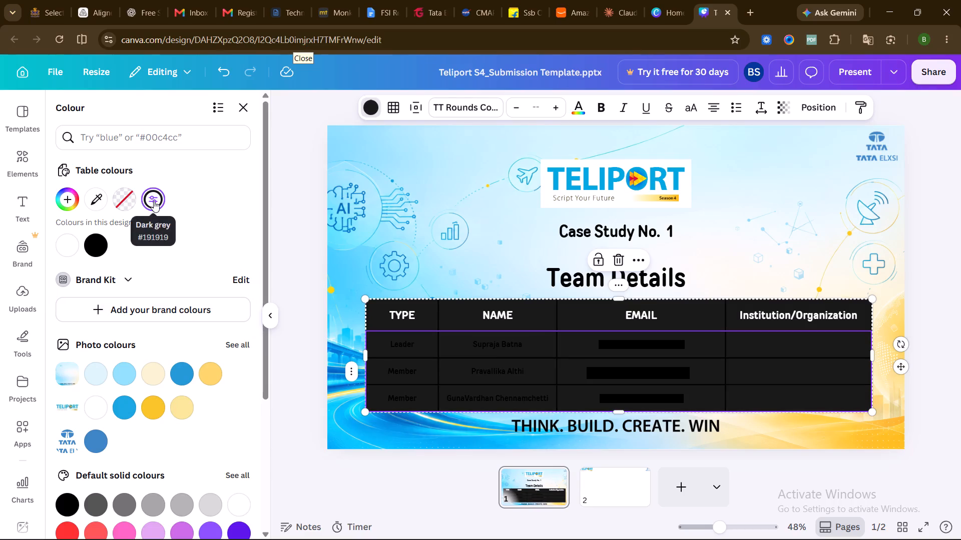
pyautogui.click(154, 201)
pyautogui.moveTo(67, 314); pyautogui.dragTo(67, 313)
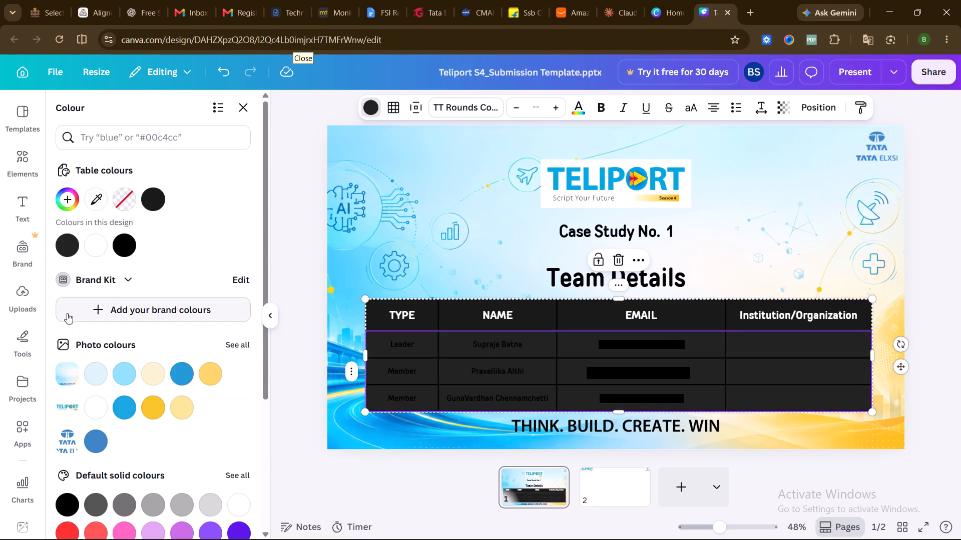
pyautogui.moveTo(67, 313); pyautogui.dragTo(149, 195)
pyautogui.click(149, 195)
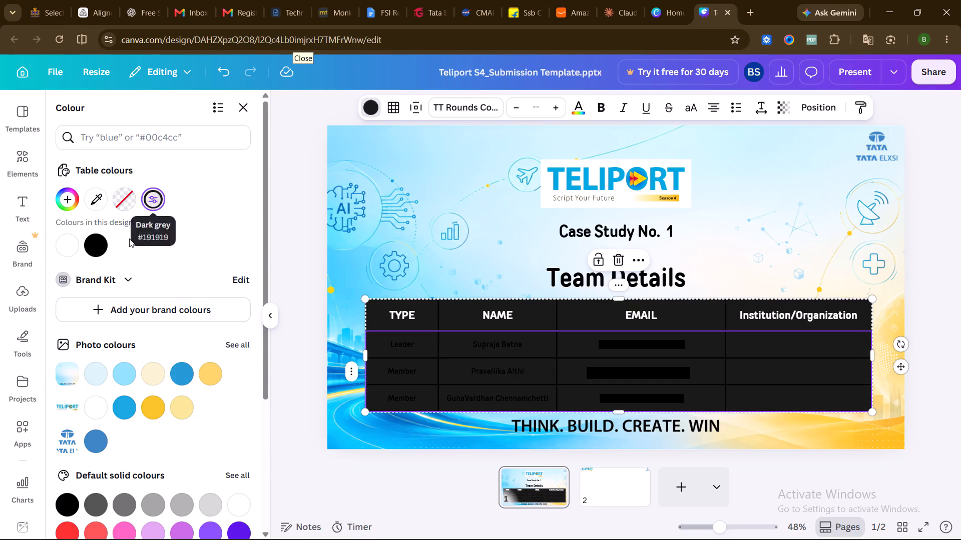
# Lighten the solid fill of the Leader and Member rows to the neutral grey #9F9F9F.
pyautogui.click(156, 193)
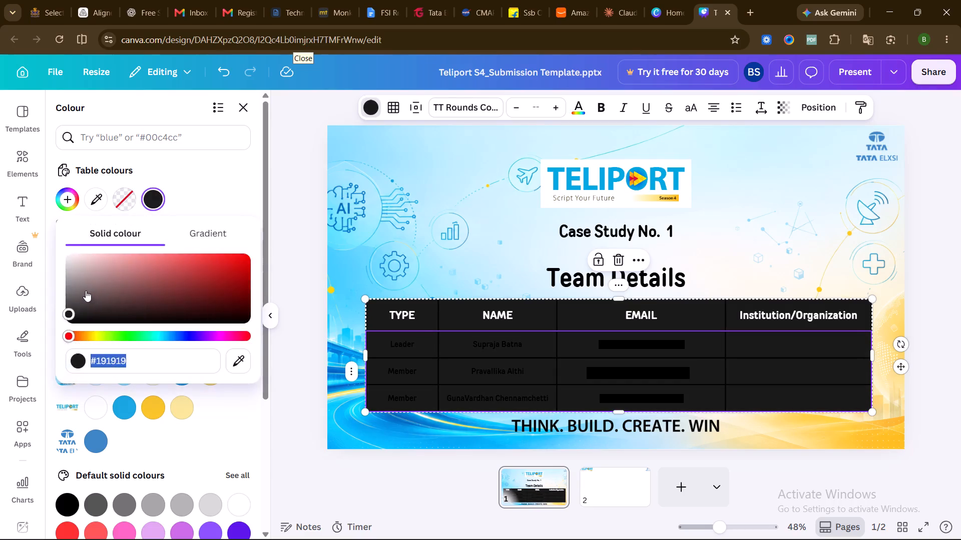
pyautogui.moveTo(75, 282); pyautogui.dragTo(81, 285)
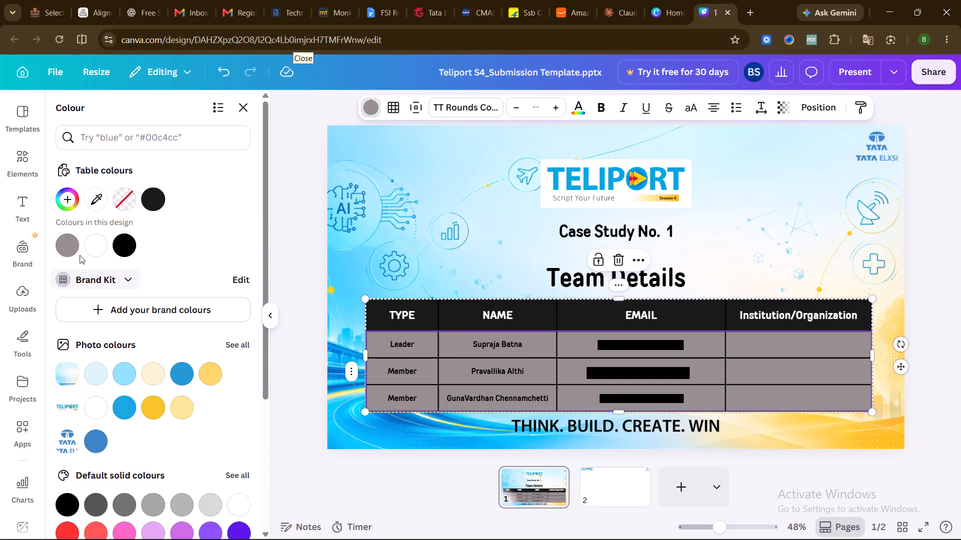
pyautogui.click(70, 248)
pyautogui.click(70, 245)
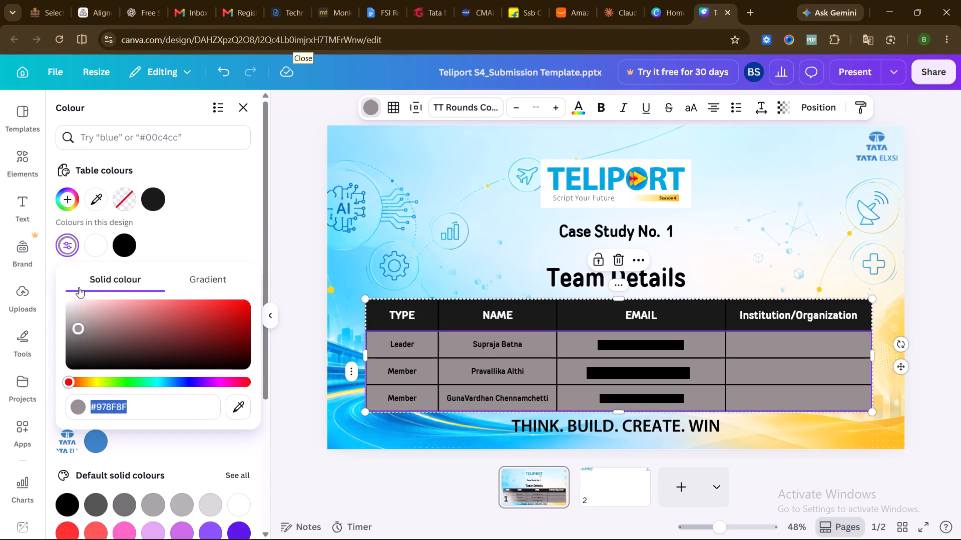
pyautogui.moveTo(79, 326); pyautogui.dragTo(79, 336)
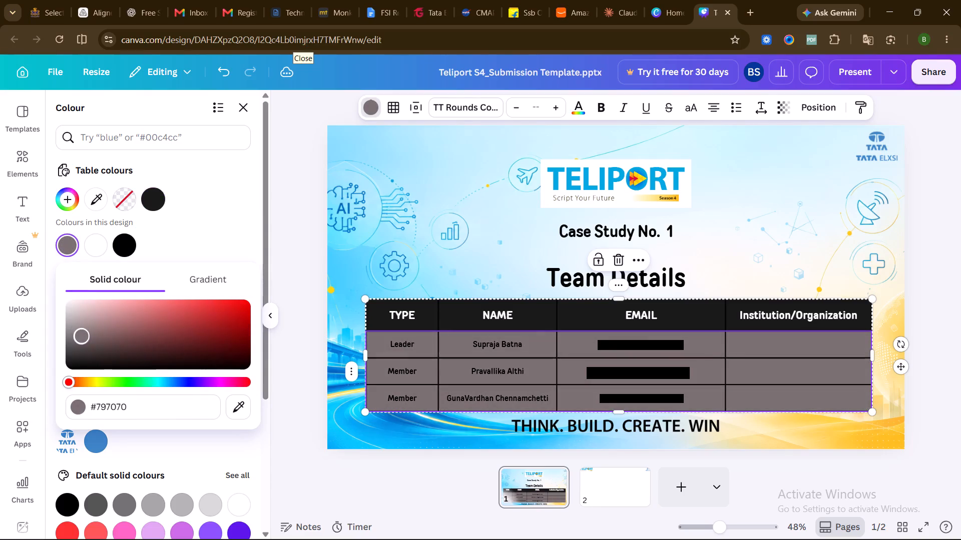
pyautogui.moveTo(79, 336); pyautogui.dragTo(76, 323)
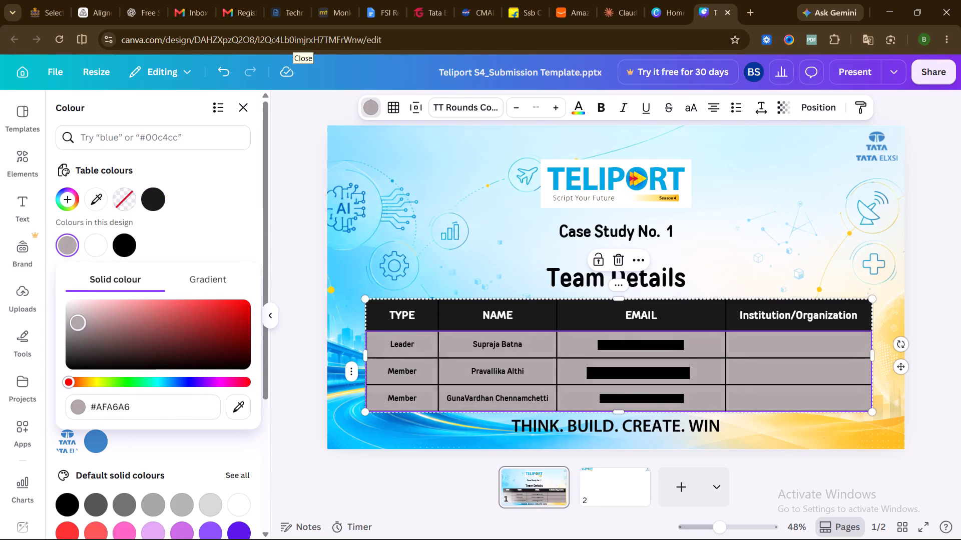
pyautogui.moveTo(76, 323); pyautogui.dragTo(71, 323)
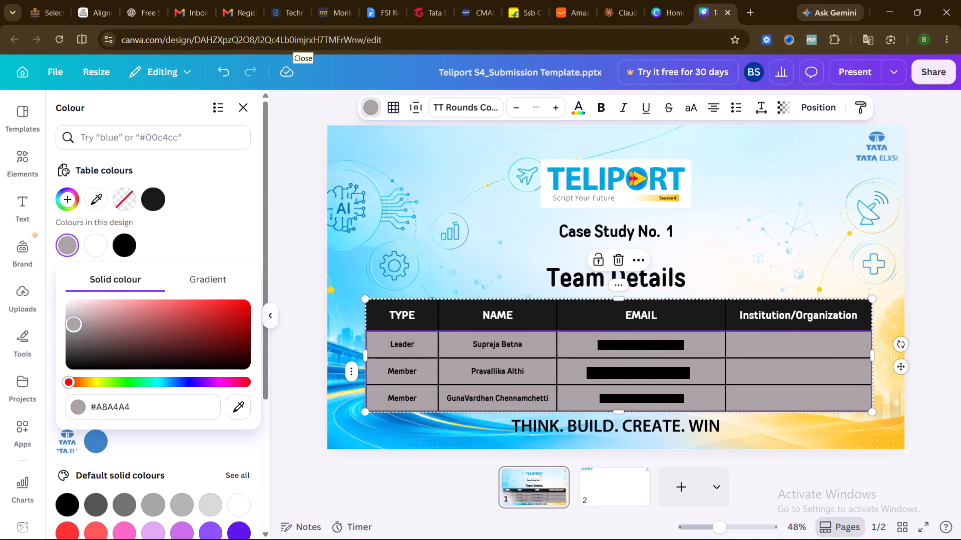
pyautogui.moveTo(71, 323); pyautogui.dragTo(66, 326)
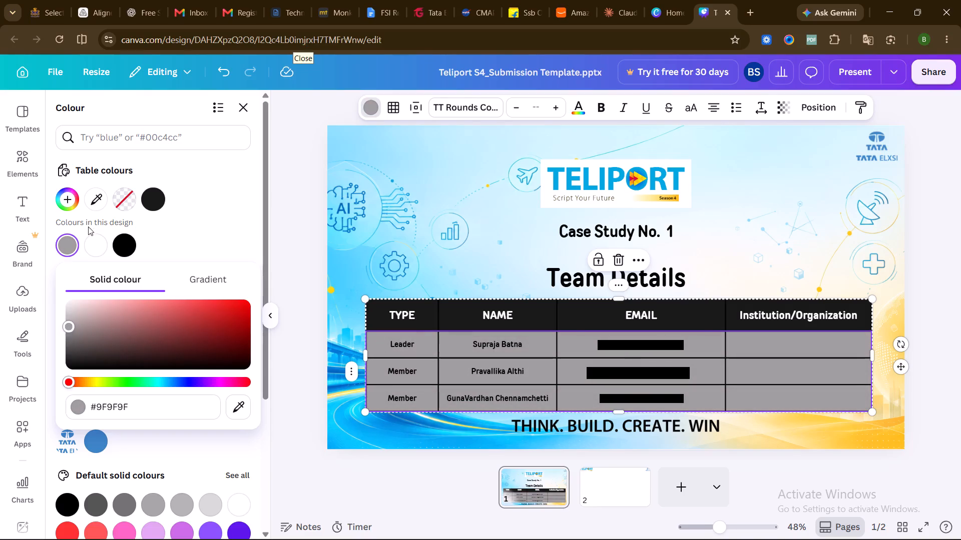
# Search the colours for "light gra" and fill the Leader and Member rows with the Deep Introspection palette's light grey.
pyautogui.click(146, 137)
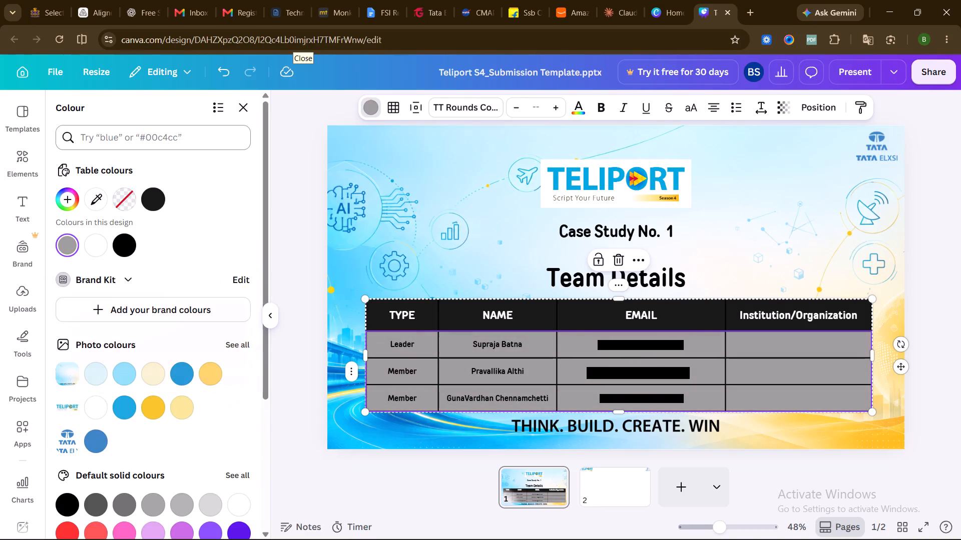
pyautogui.click(120, 130)
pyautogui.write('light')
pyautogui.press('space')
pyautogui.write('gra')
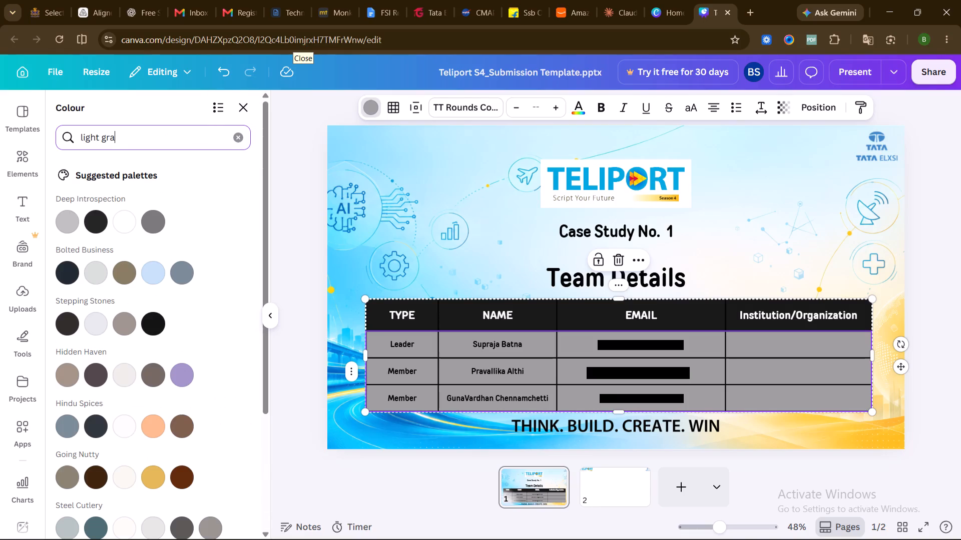
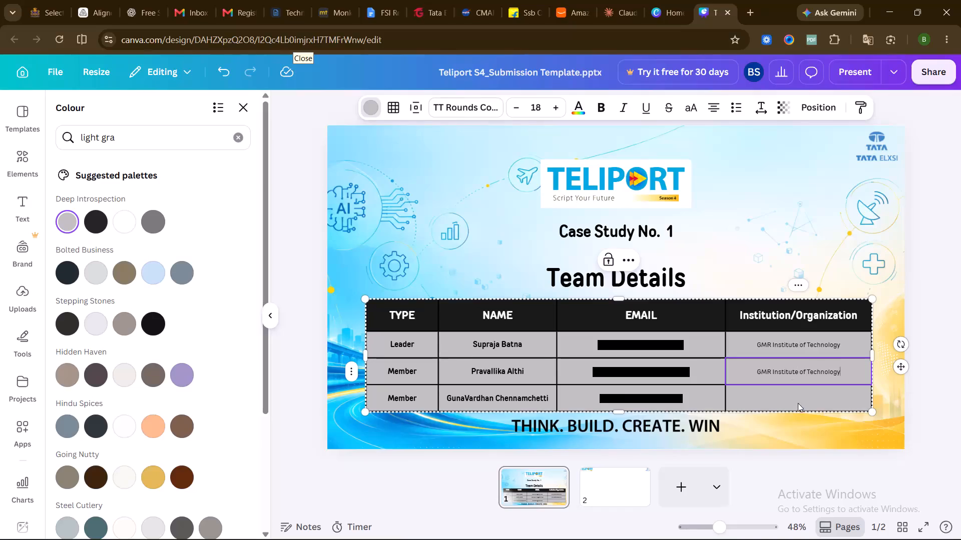
# Fill the last Member row's Institution/Organization cell with the copied text GMR Institute of Technology.
pyautogui.doubleClick(799, 403)
pyautogui.hotkey('ctrl', 'v')
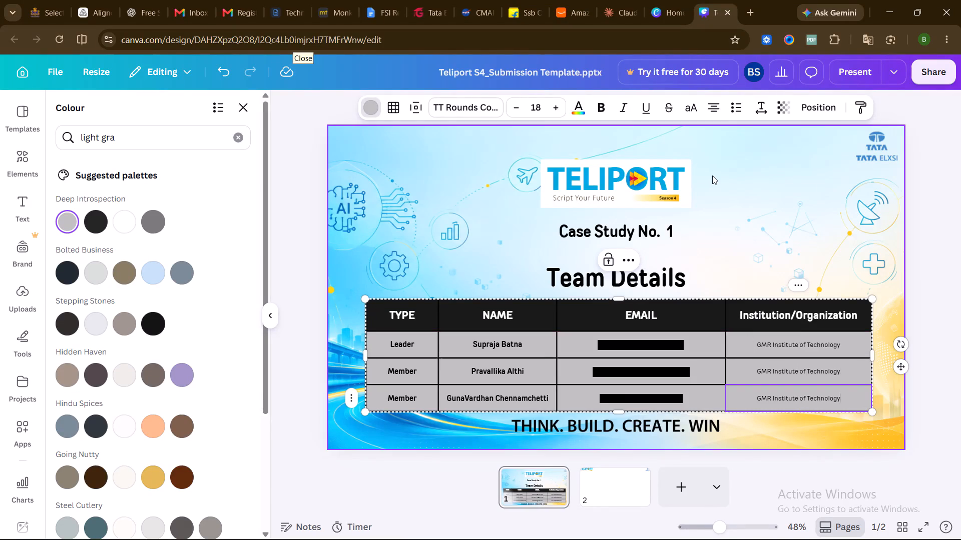
# Make the institution text in the last Member row bold and increase its font size to 21.
pyautogui.hotkey('ctrl', 'a')
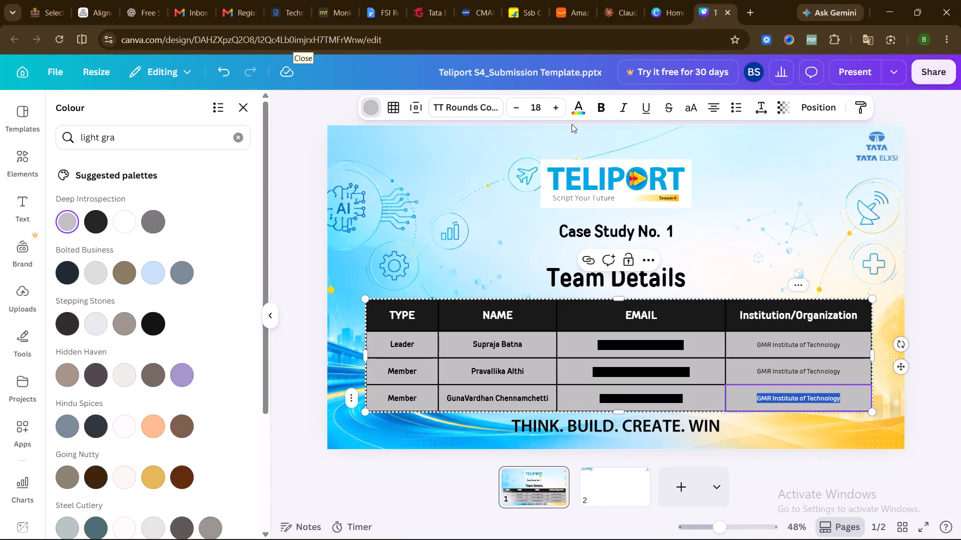
pyautogui.click(604, 106)
pyautogui.tripleClick(556, 110)
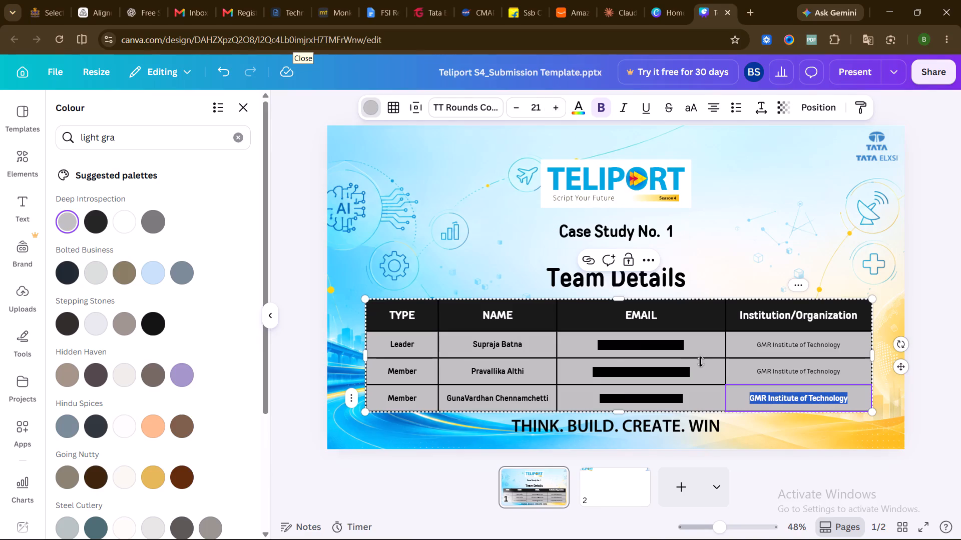
# Set the institution text in the Leader row and the first Member row to size 21 and bold.
pyautogui.doubleClick(769, 370)
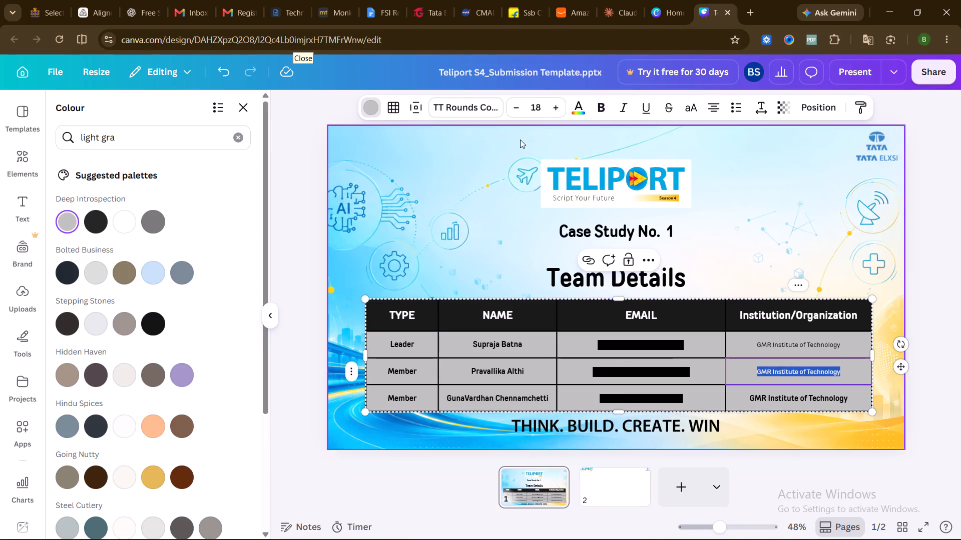
pyautogui.doubleClick(551, 105)
pyautogui.click(551, 105)
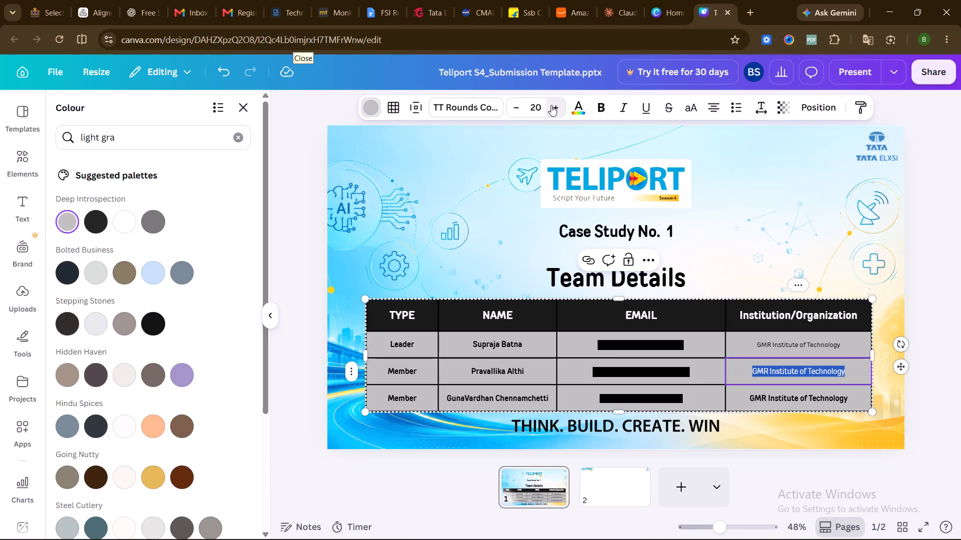
pyautogui.click(594, 108)
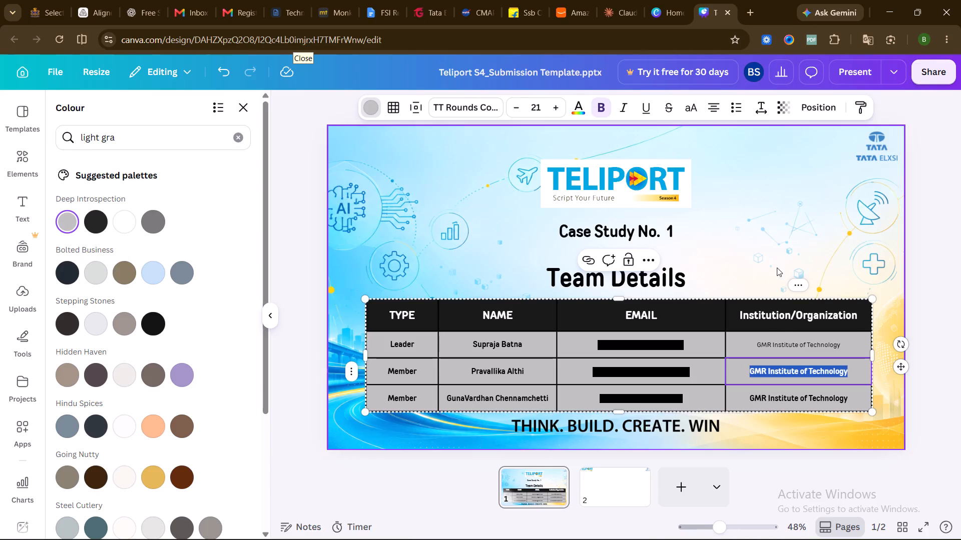
pyautogui.doubleClick(777, 345)
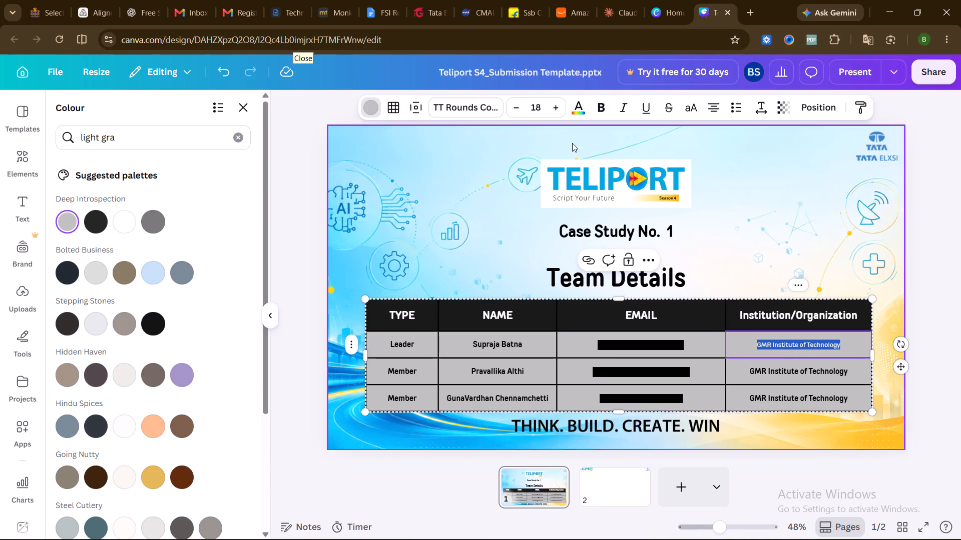
pyautogui.doubleClick(554, 107)
pyautogui.click(554, 107)
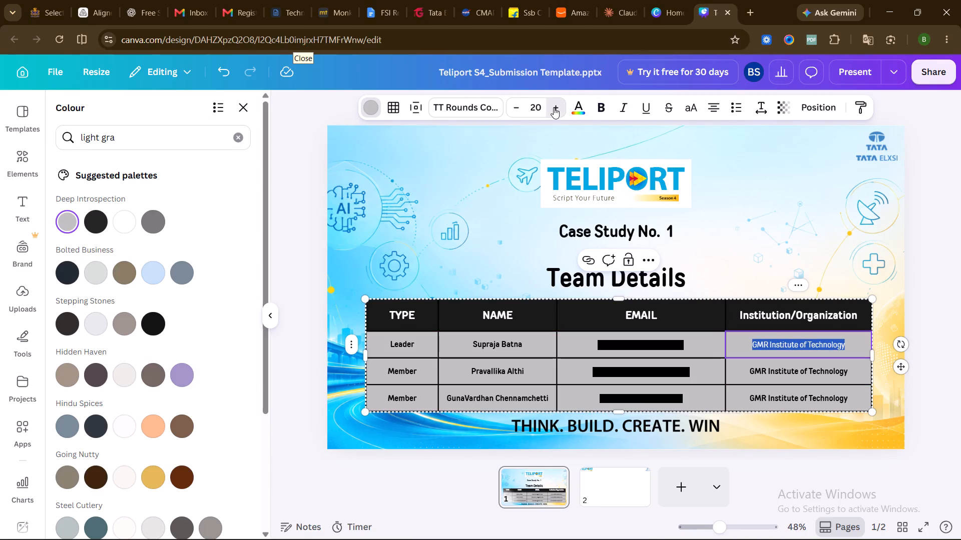
pyautogui.click(597, 109)
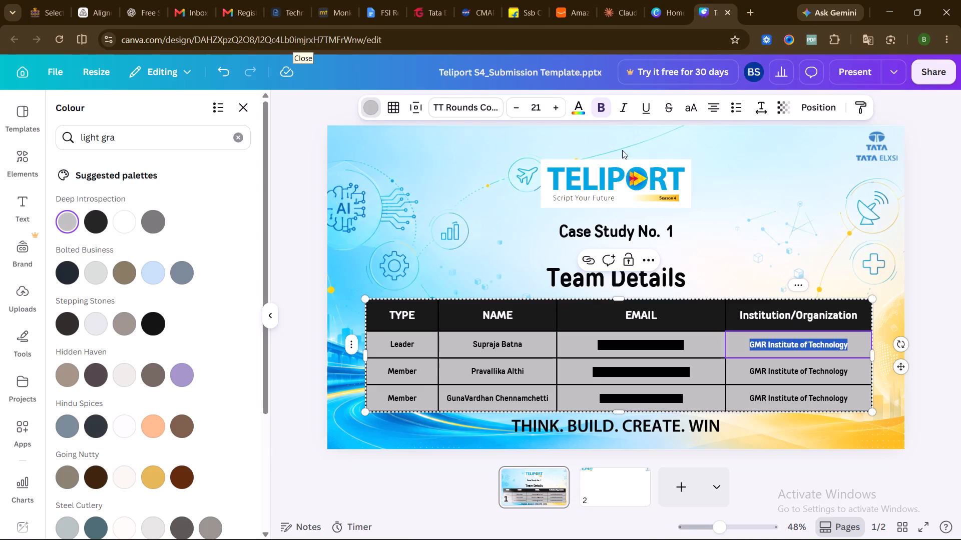
pyautogui.click(823, 241)
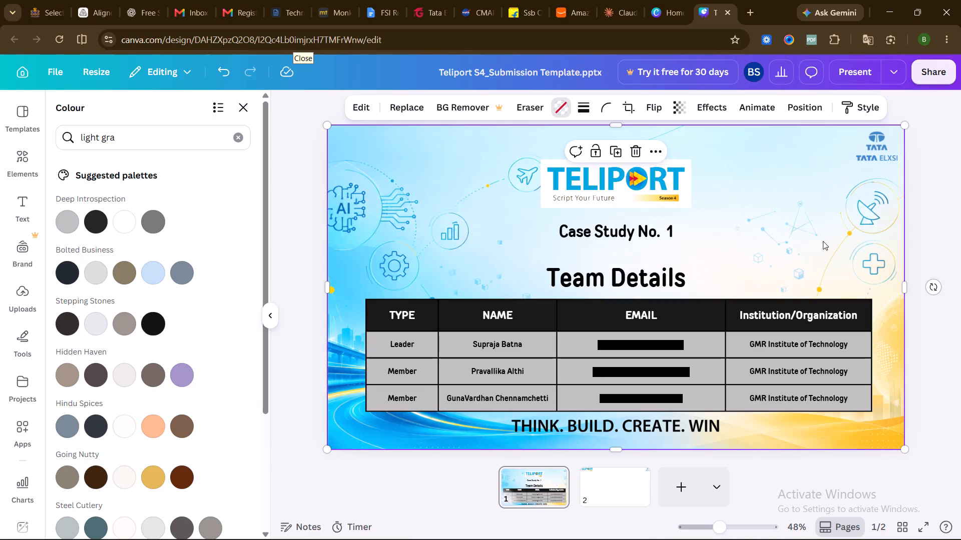
# Shift the Team Details table slightly to the right on the cover slide.
pyautogui.moveTo(693, 314); pyautogui.dragTo(704, 315)
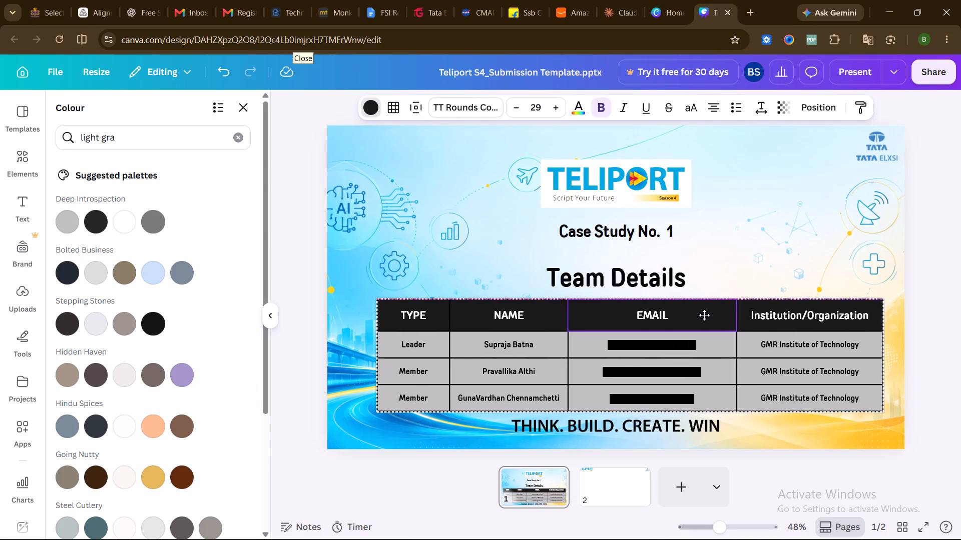
pyautogui.moveTo(704, 315); pyautogui.dragTo(701, 314)
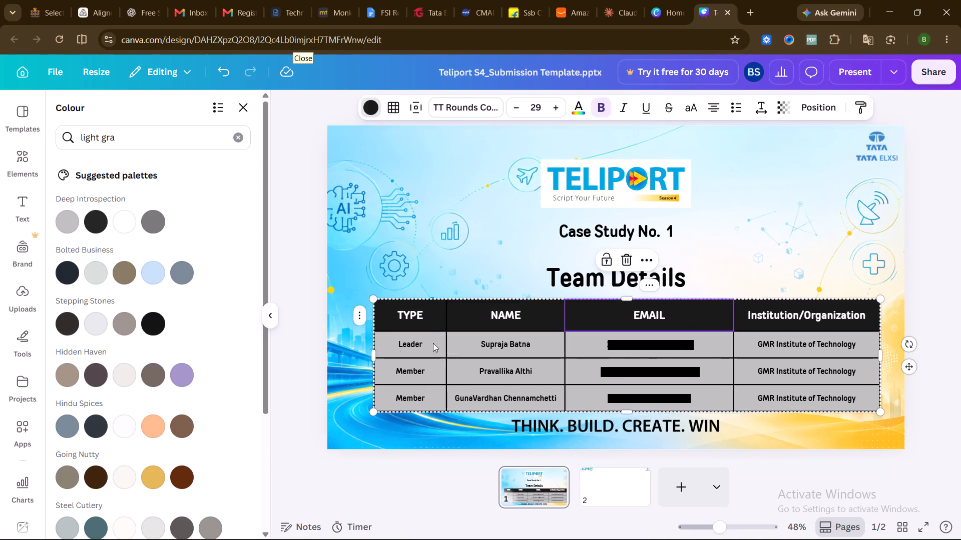
# Change the font of all cells in the team table to Poppins.
pyautogui.keyDown('shift'); pyautogui.click(415, 321); pyautogui.keyUp('shift')
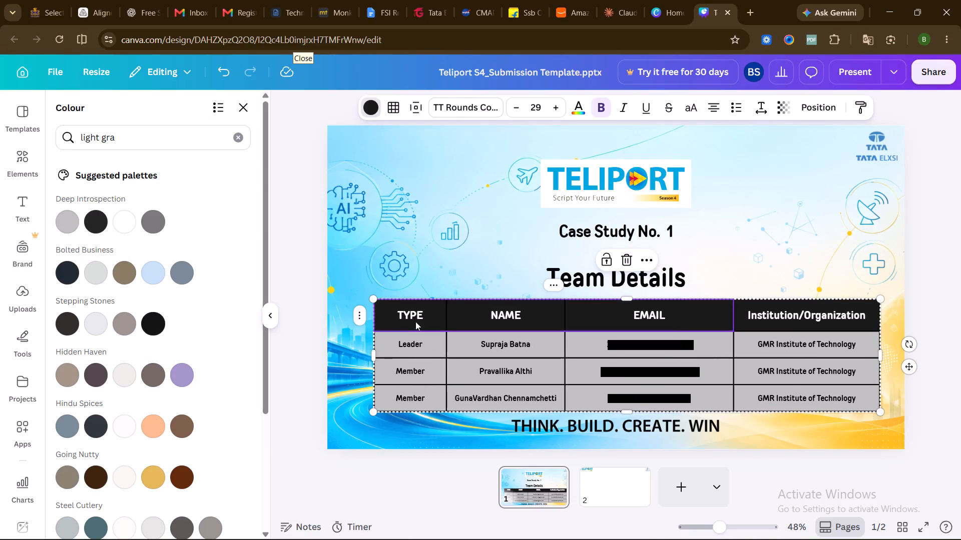
pyautogui.keyDown('shift'); pyautogui.click(807, 316); pyautogui.keyUp('shift')
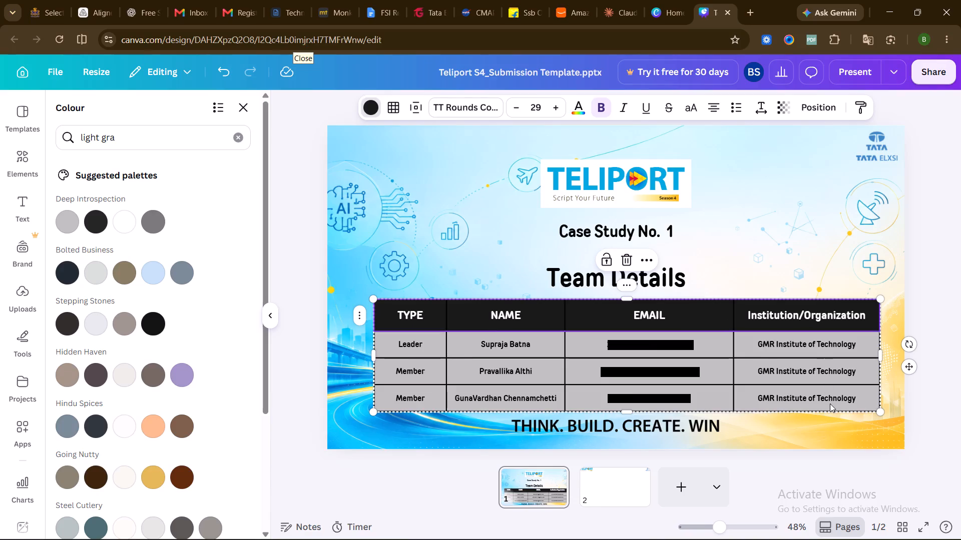
pyautogui.keyDown('shift'); pyautogui.click(830, 403); pyautogui.keyUp('shift')
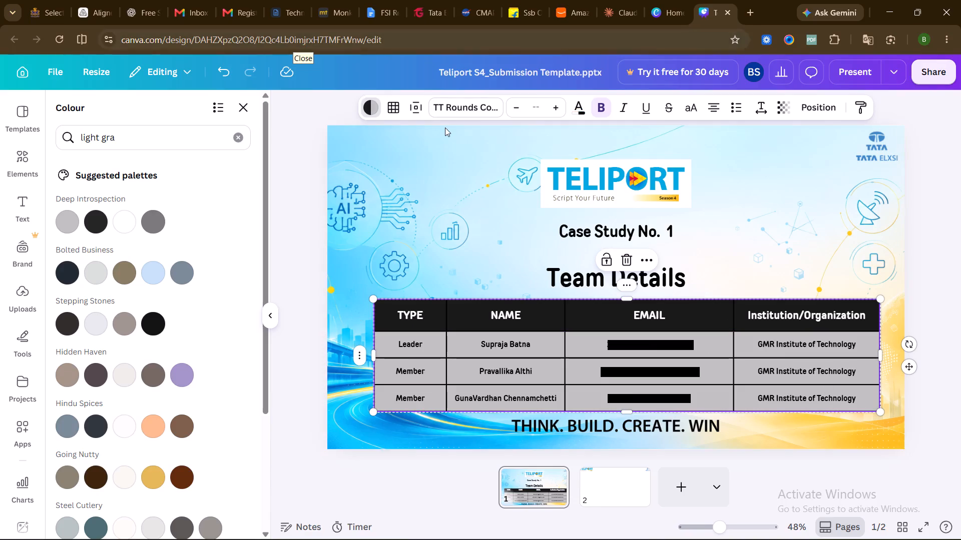
pyautogui.click(469, 108)
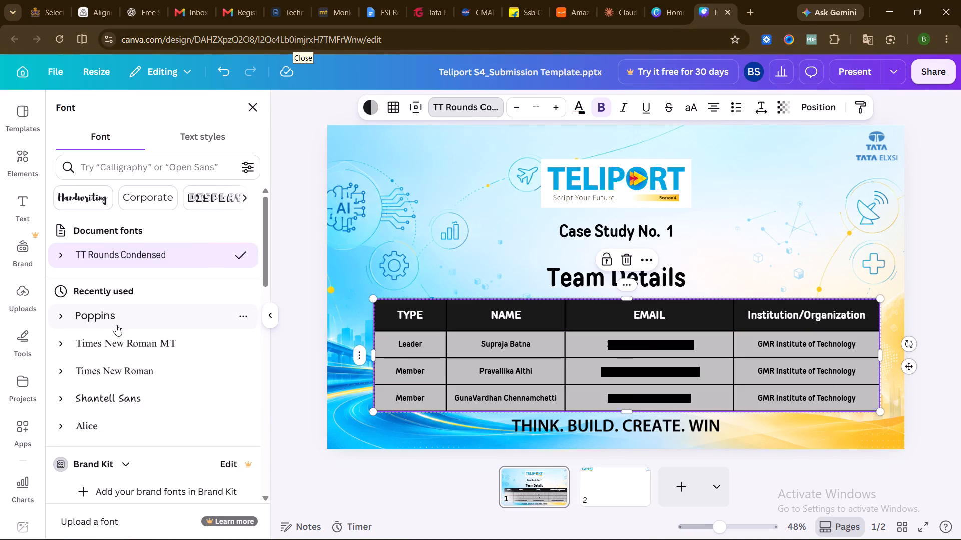
pyautogui.click(110, 321)
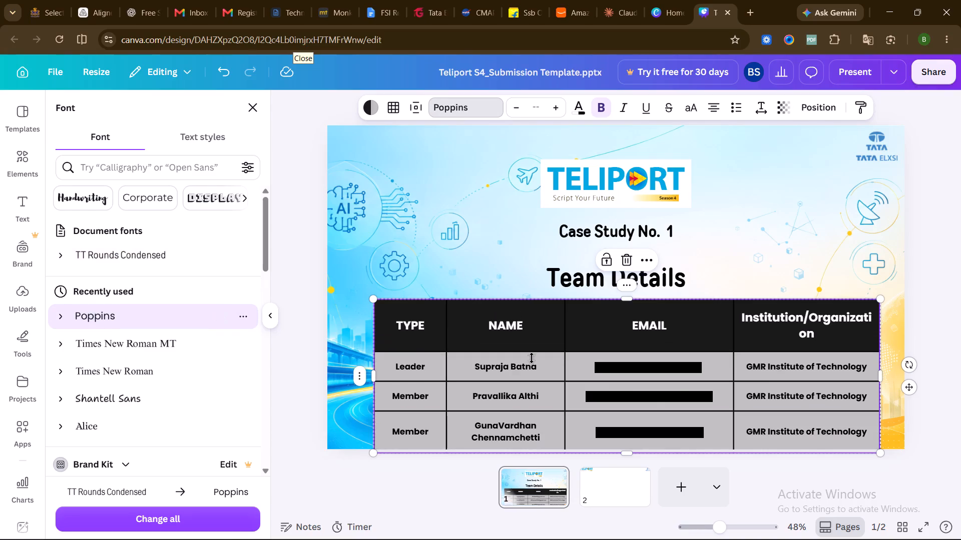
pyautogui.click(929, 298)
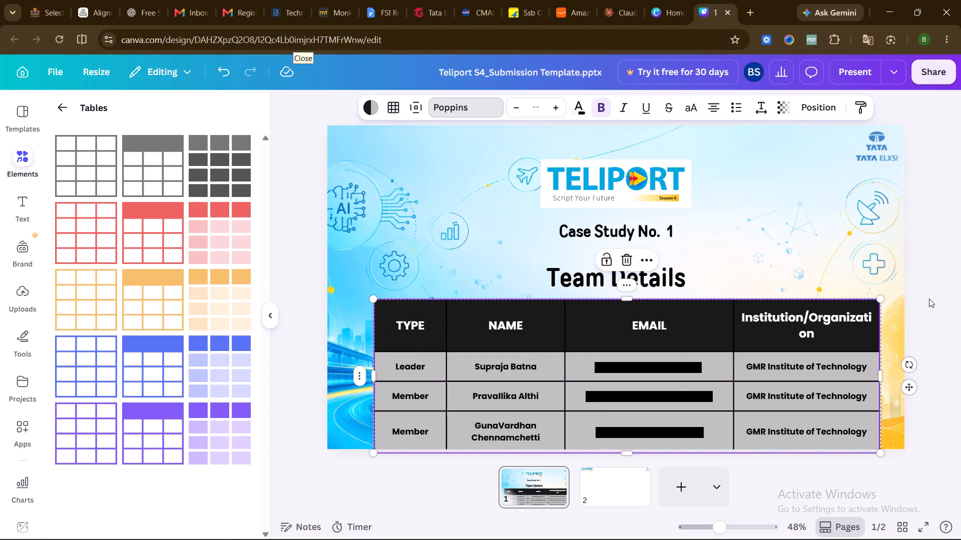
# Set the TYPE header text to size 27 and the Institution/Organization header text to size 26.
pyautogui.doubleClick(431, 328)
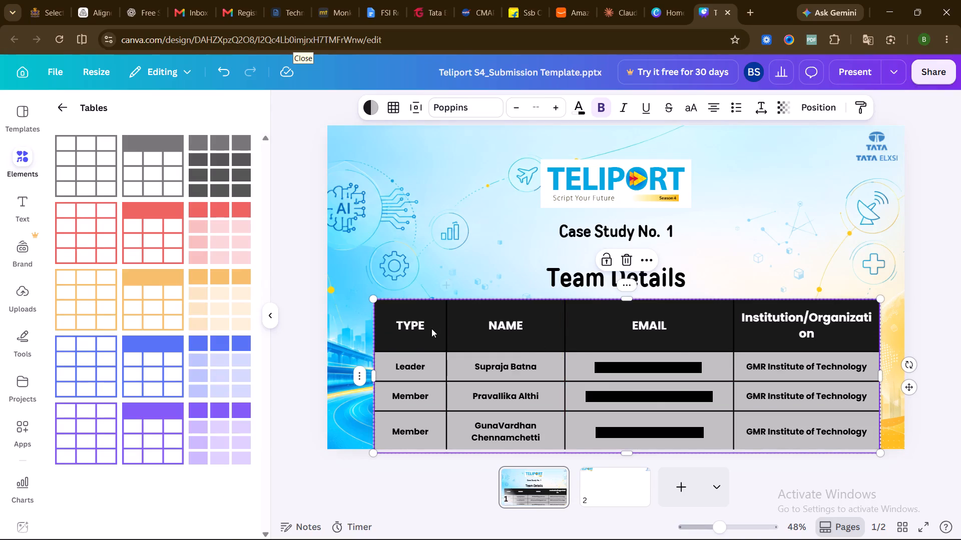
pyautogui.click(516, 107)
pyautogui.click(516, 107)
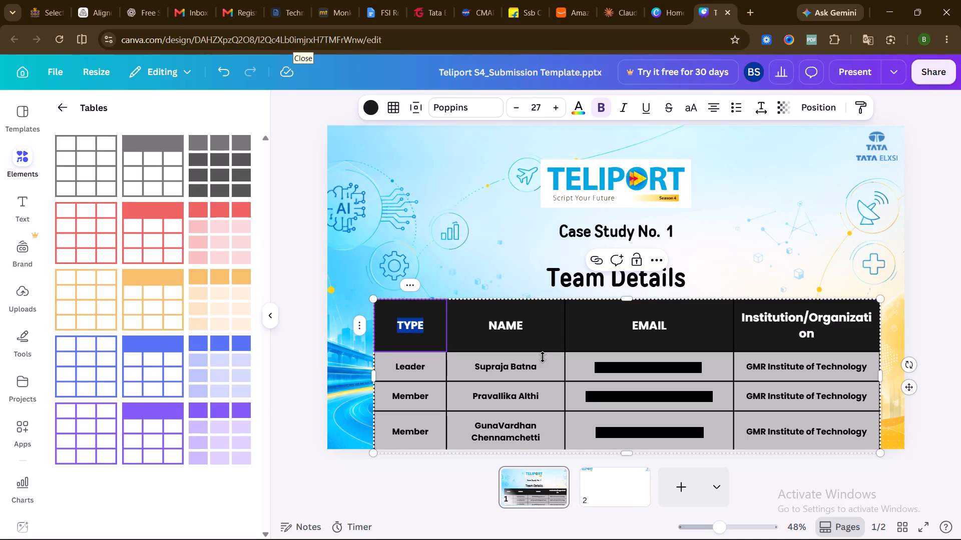
pyautogui.doubleClick(814, 314)
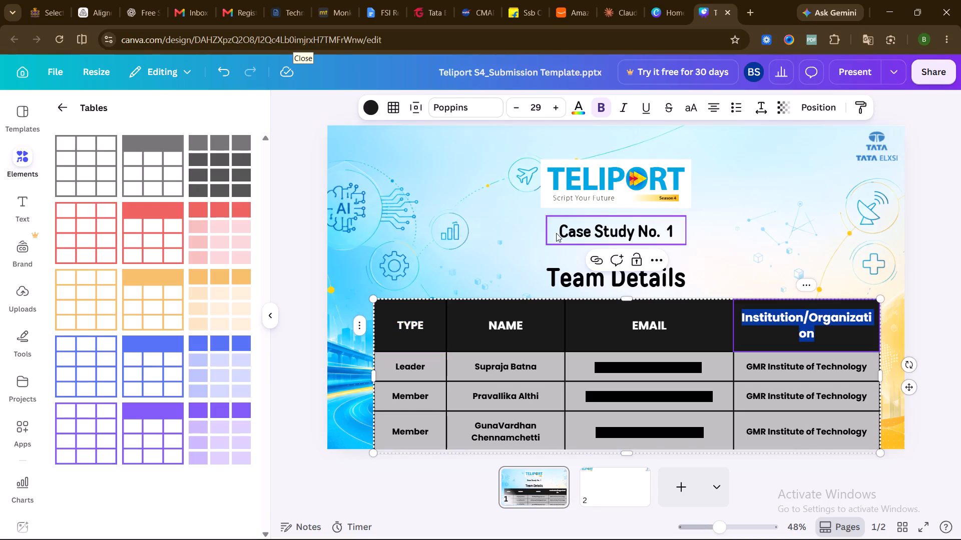
pyautogui.click(517, 106)
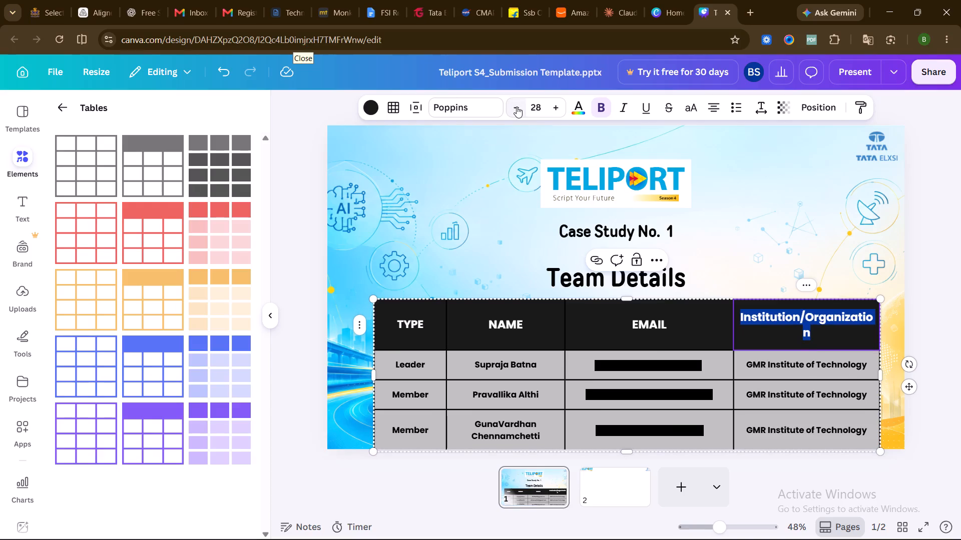
pyautogui.click(517, 106)
pyautogui.click(517, 106)
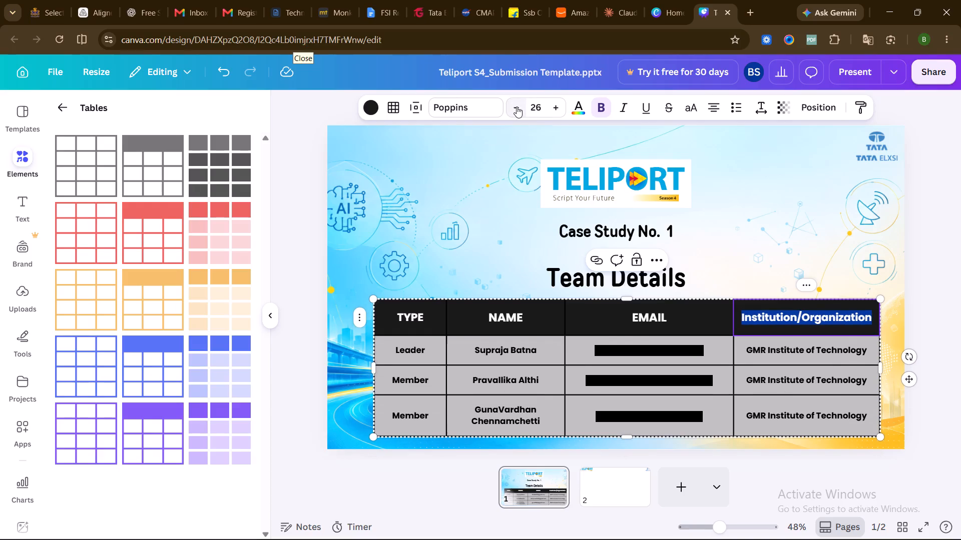
# Set the EMAIL, NAME and TYPE header texts to size 26.
pyautogui.doubleClick(650, 321)
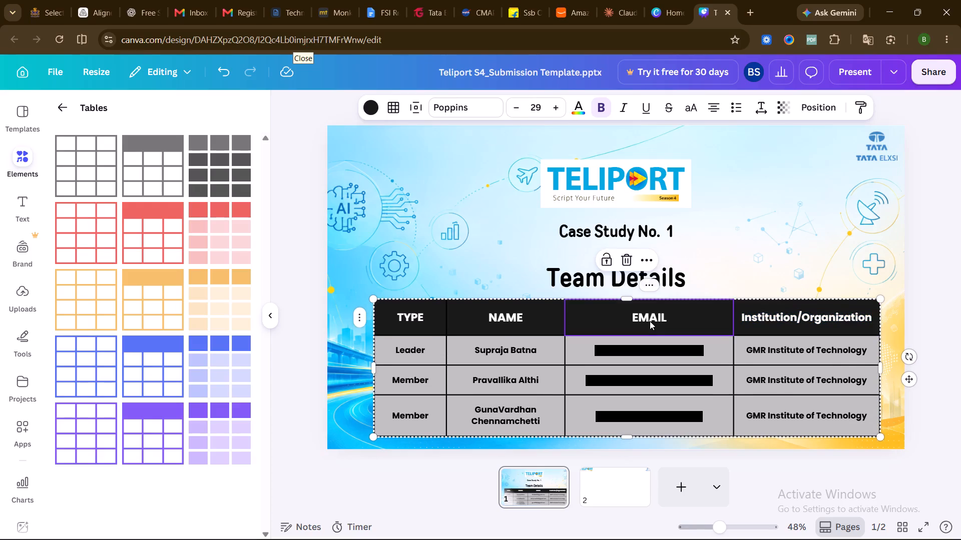
pyautogui.click(513, 105)
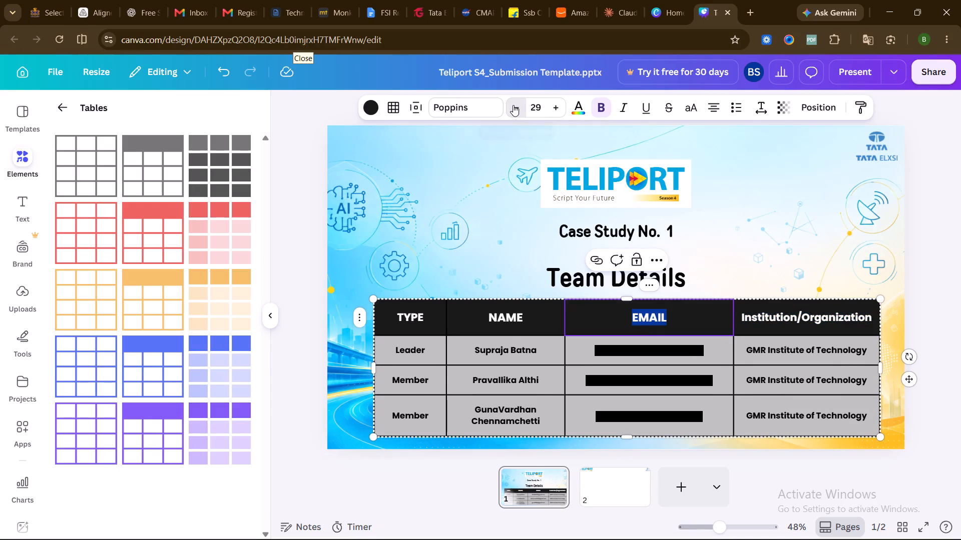
pyautogui.click(513, 105)
pyautogui.click(513, 105)
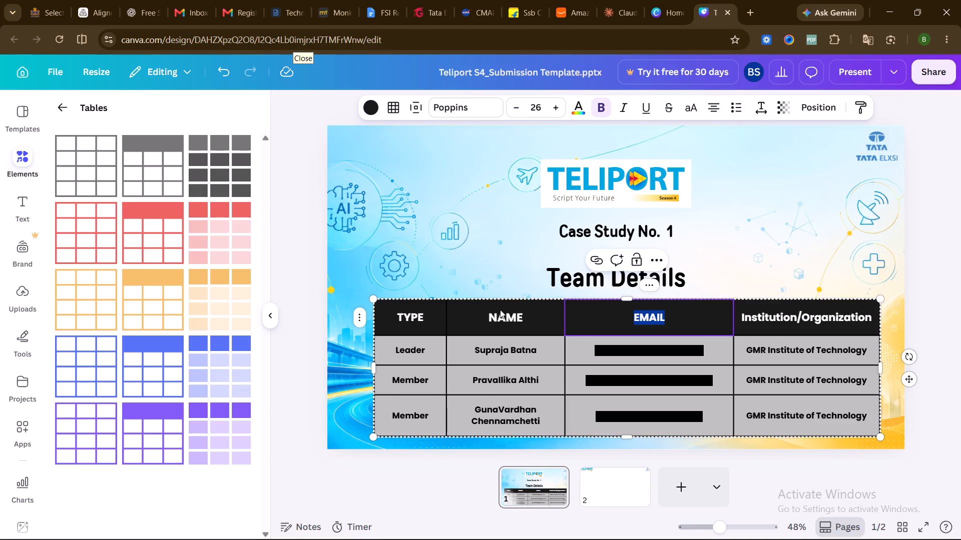
pyautogui.doubleClick(501, 309)
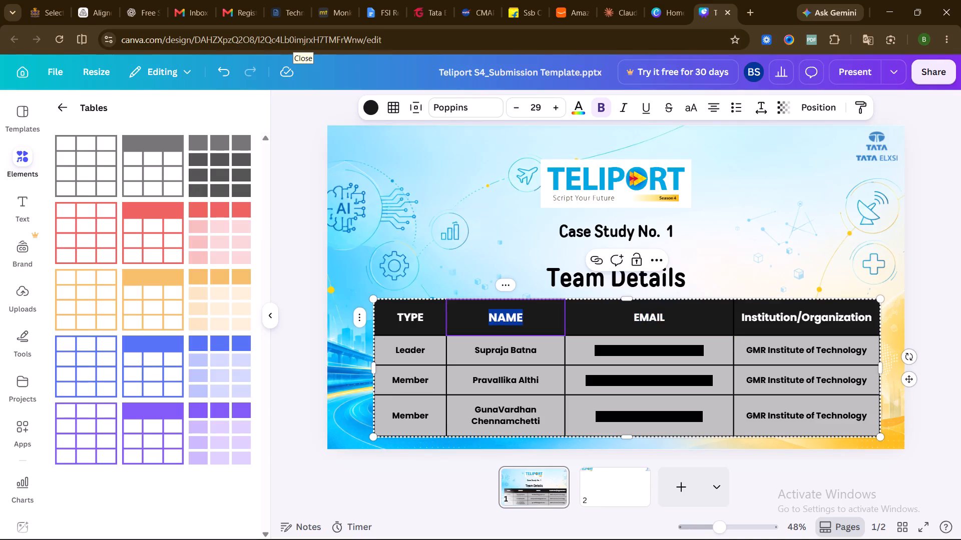
pyautogui.tripleClick(517, 111)
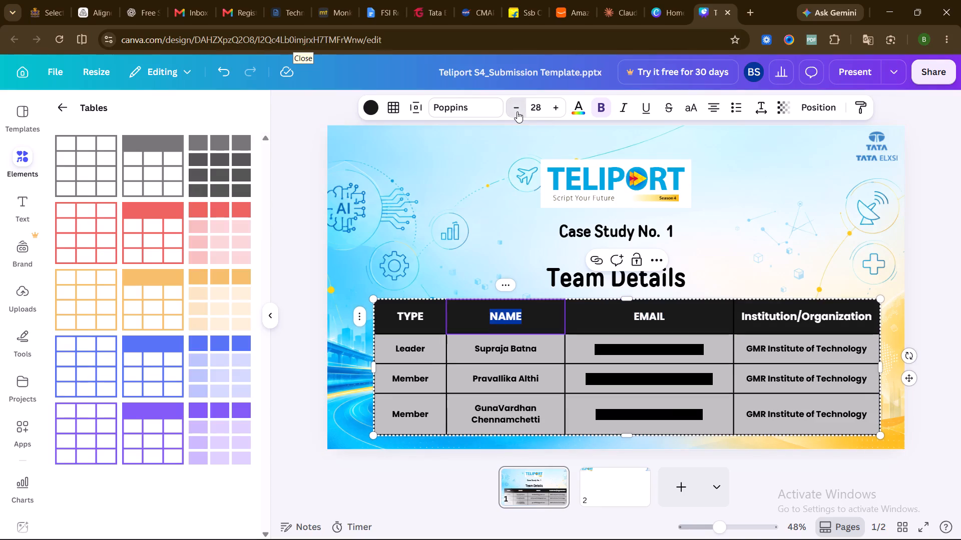
pyautogui.doubleClick(410, 317)
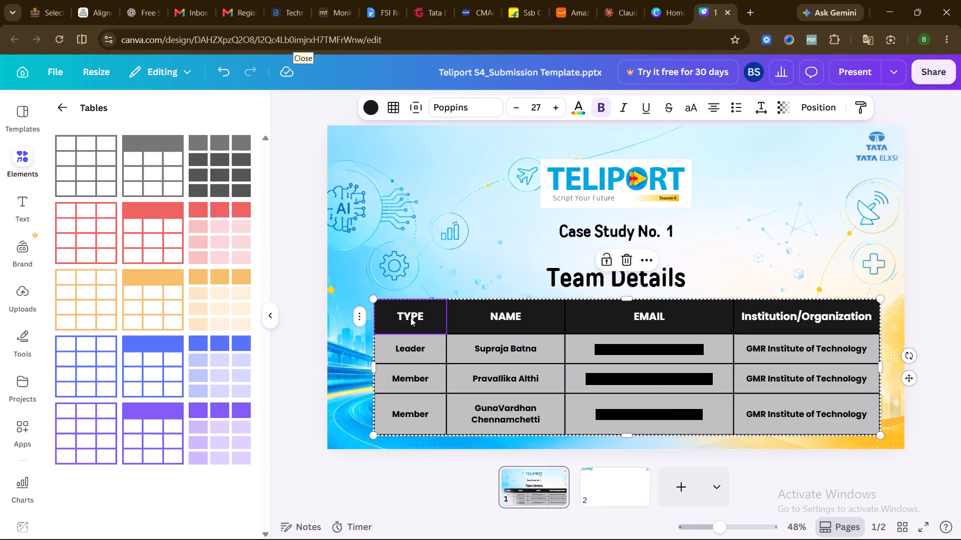
pyautogui.click(512, 107)
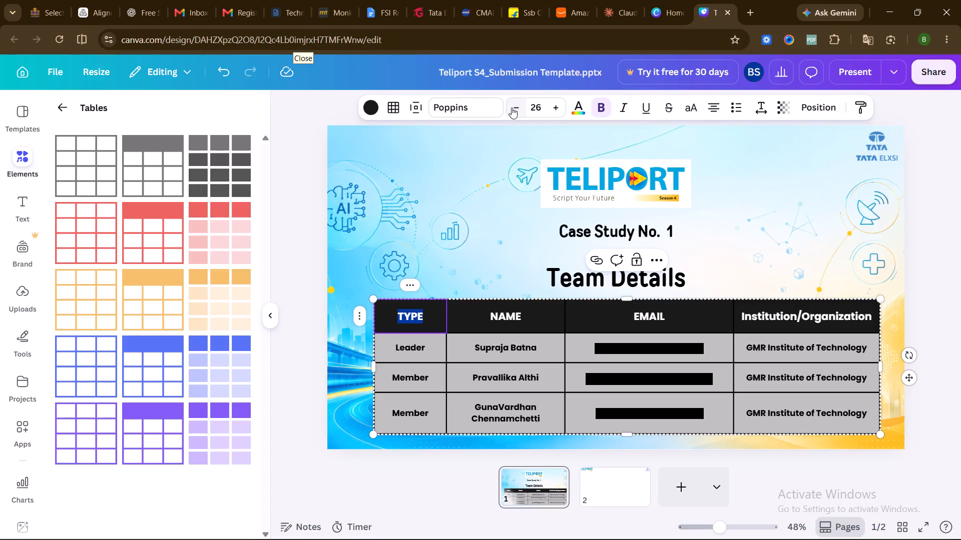
pyautogui.click(810, 258)
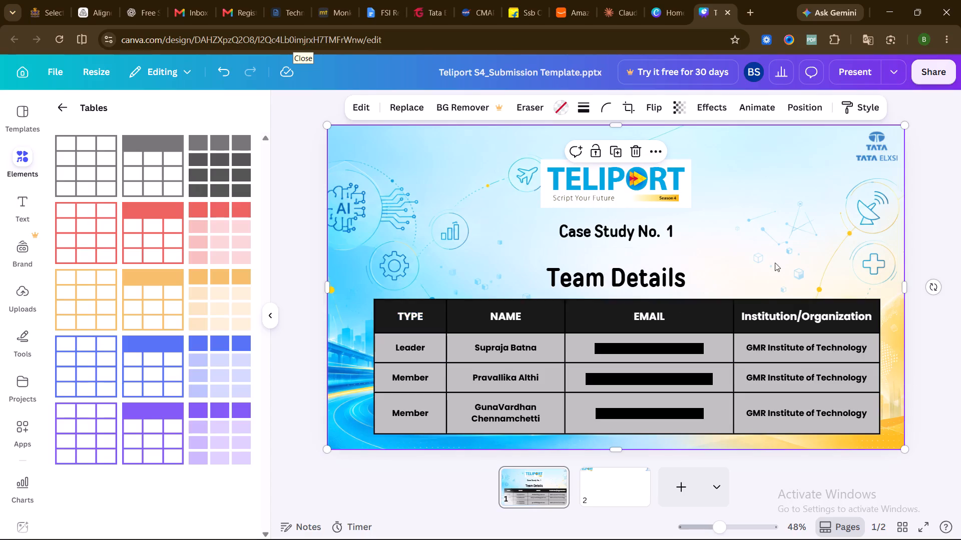
# Move the Team Details heading and the table below it slightly upward on the slide.
pyautogui.moveTo(637, 280); pyautogui.dragTo(637, 270)
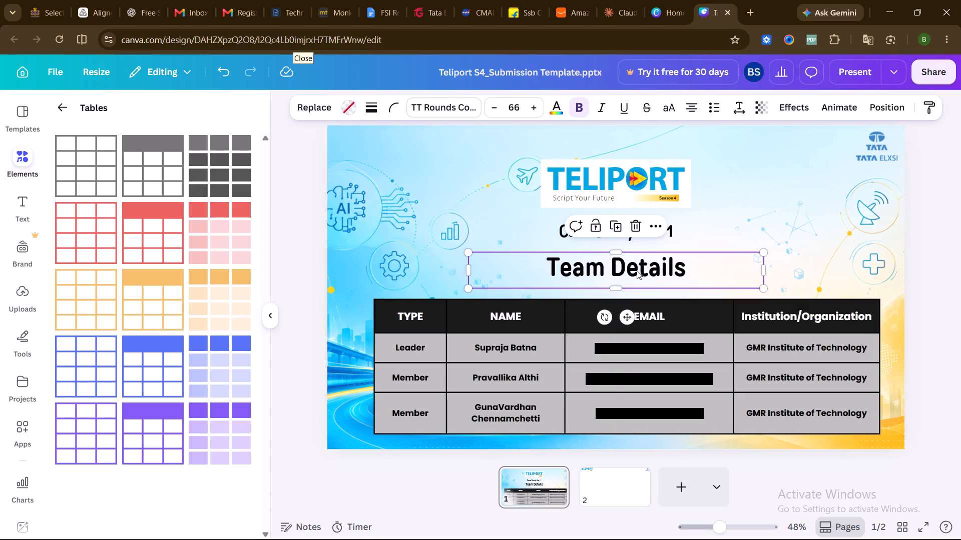
pyautogui.moveTo(656, 346); pyautogui.dragTo(660, 339)
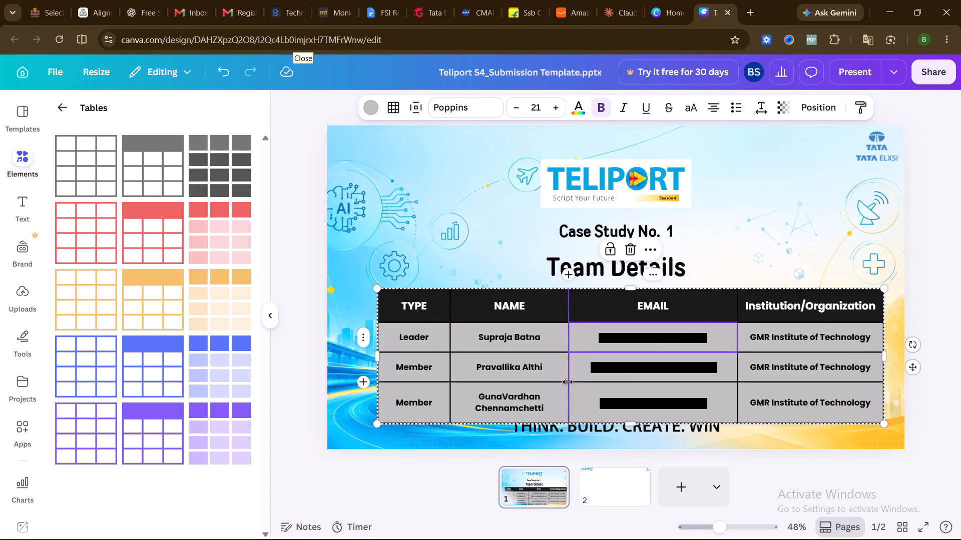
# Widen the NAME and EMAIL columns so the last member's name and all email entries fit on one line.
pyautogui.moveTo(568, 382); pyautogui.dragTo(580, 381)
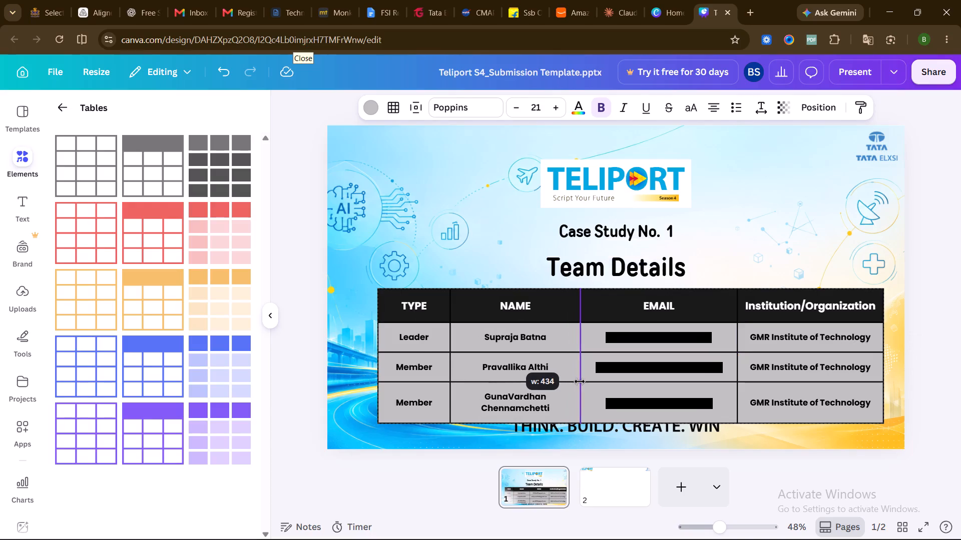
pyautogui.moveTo(580, 381); pyautogui.dragTo(605, 384)
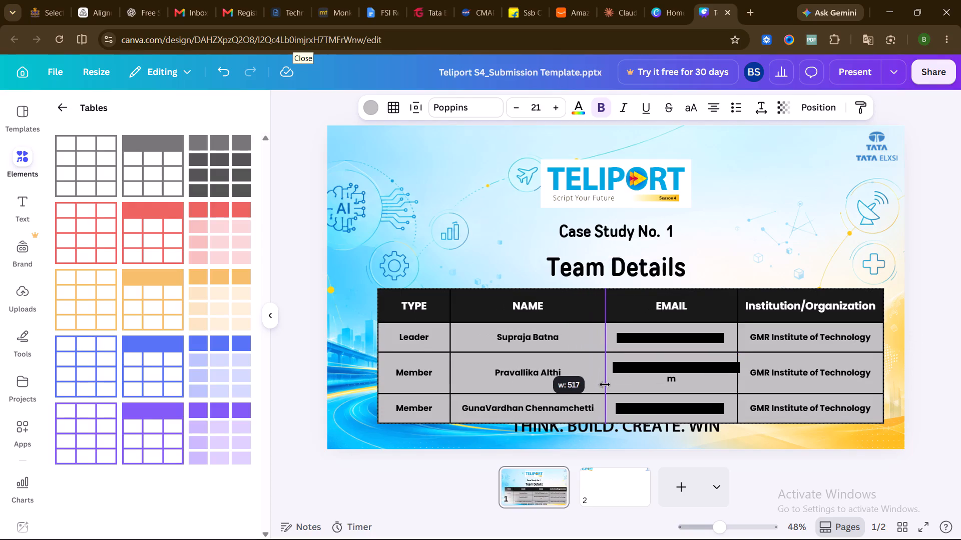
pyautogui.moveTo(605, 384); pyautogui.dragTo(601, 383)
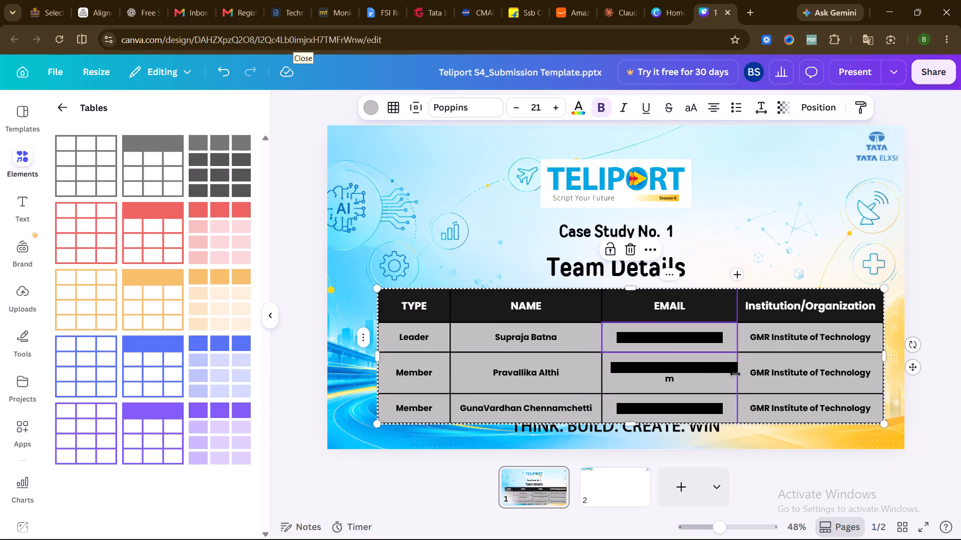
pyautogui.moveTo(735, 374); pyautogui.dragTo(743, 374)
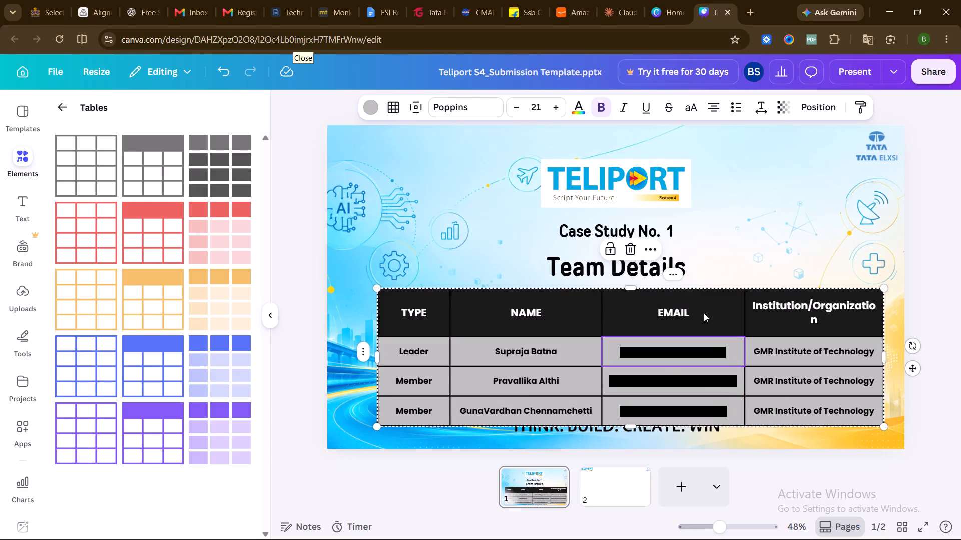
# Move the table up and slightly left, clear of the THINK. BUILD. CREATE. WIN tagline.
pyautogui.moveTo(704, 313); pyautogui.dragTo(700, 306)
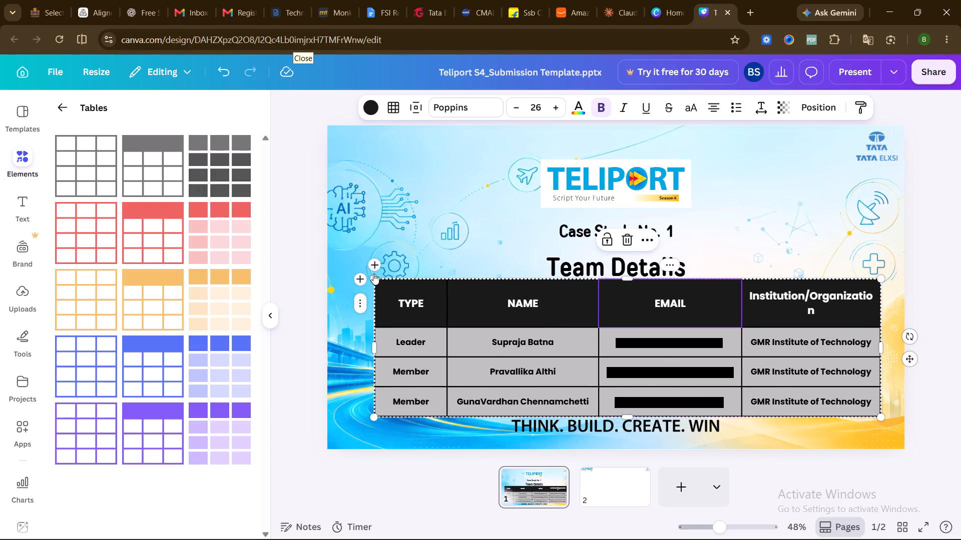
# Resize the Team Details table to about 490 wide and 108 high so the Institution/Organization header fits on one line.
pyautogui.moveTo(374, 277); pyautogui.dragTo(395, 288)
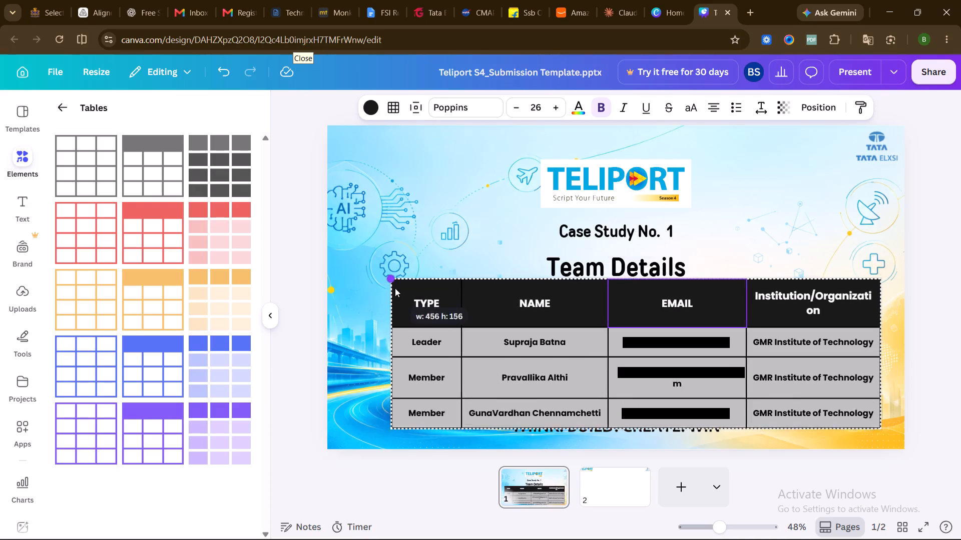
pyautogui.moveTo(395, 288); pyautogui.dragTo(362, 285)
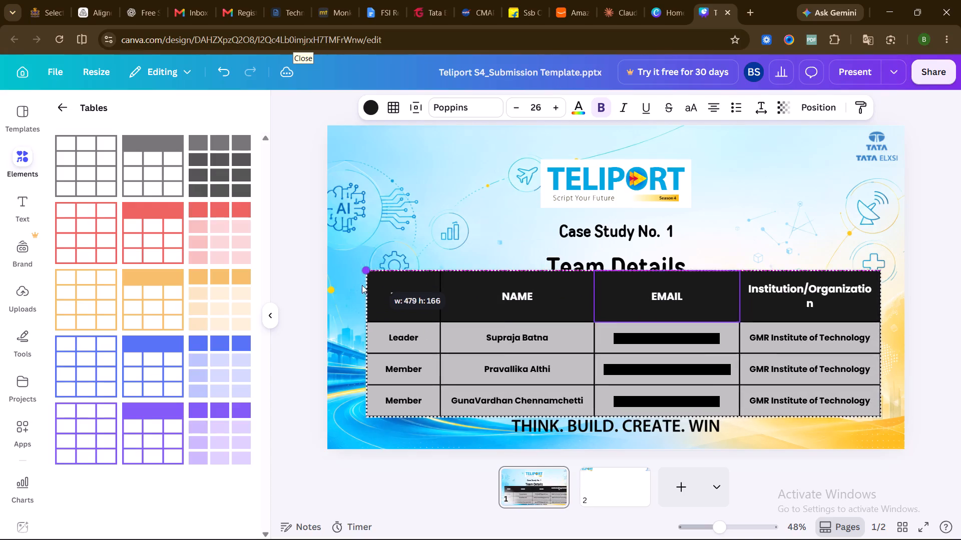
pyautogui.moveTo(362, 285); pyautogui.dragTo(352, 311)
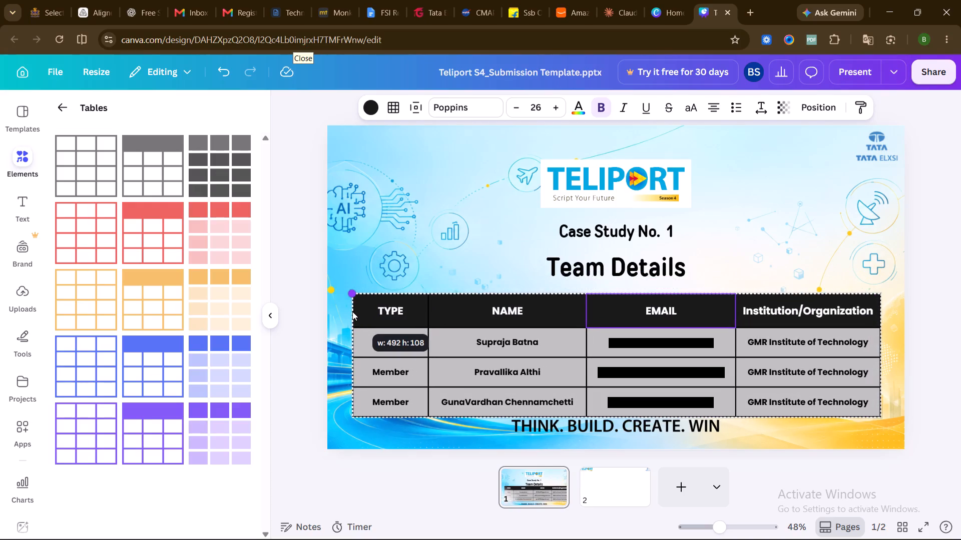
pyautogui.moveTo(352, 311); pyautogui.dragTo(352, 312)
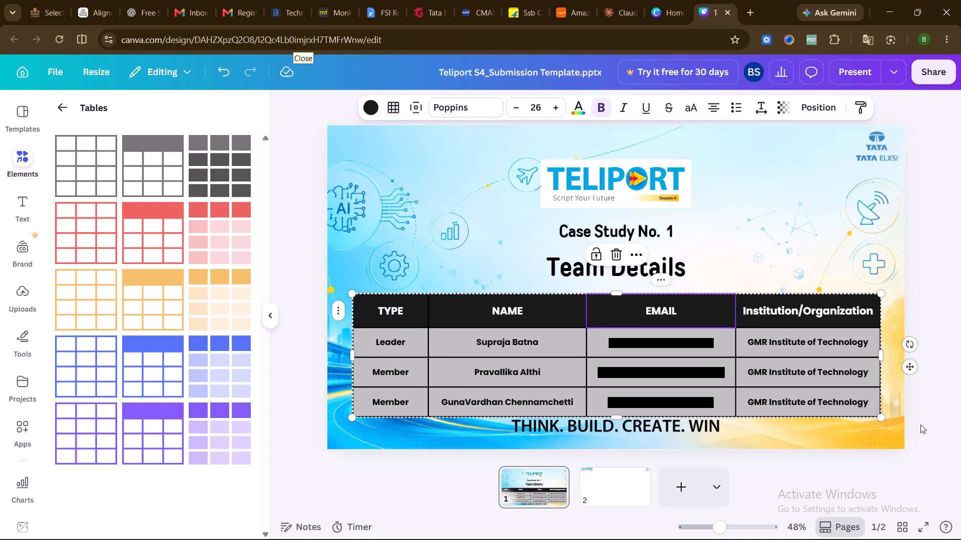
pyautogui.moveTo(879, 418); pyautogui.dragTo(870, 409)
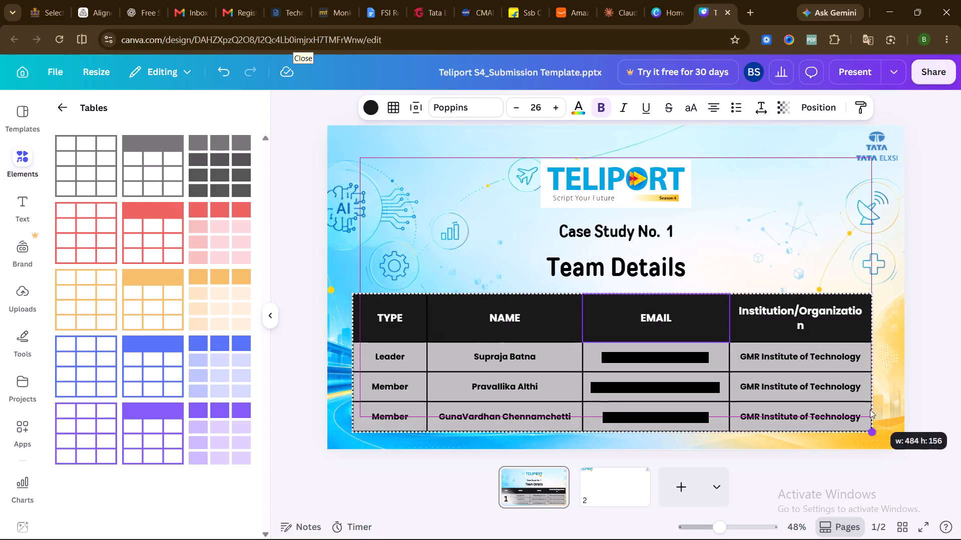
pyautogui.moveTo(870, 409); pyautogui.dragTo(878, 419)
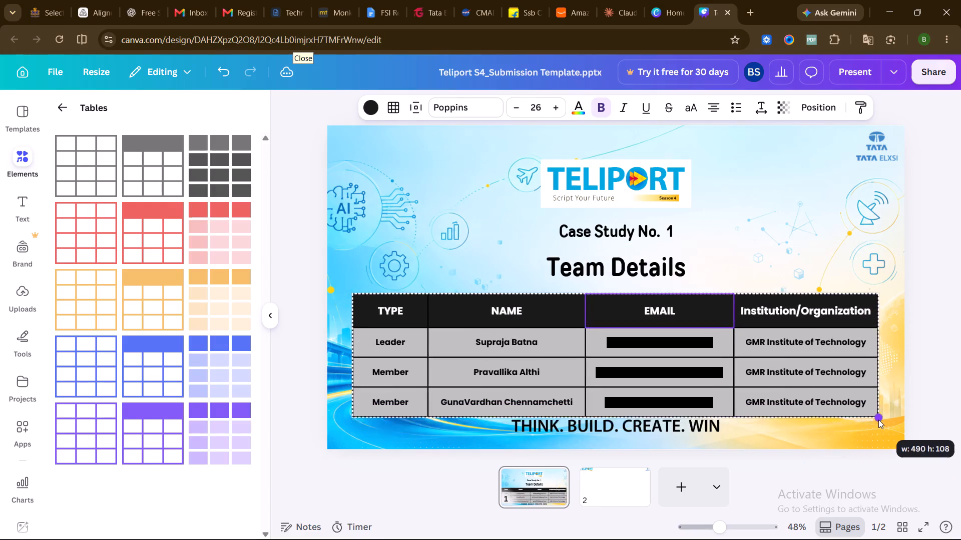
pyautogui.moveTo(878, 419); pyautogui.dragTo(877, 414)
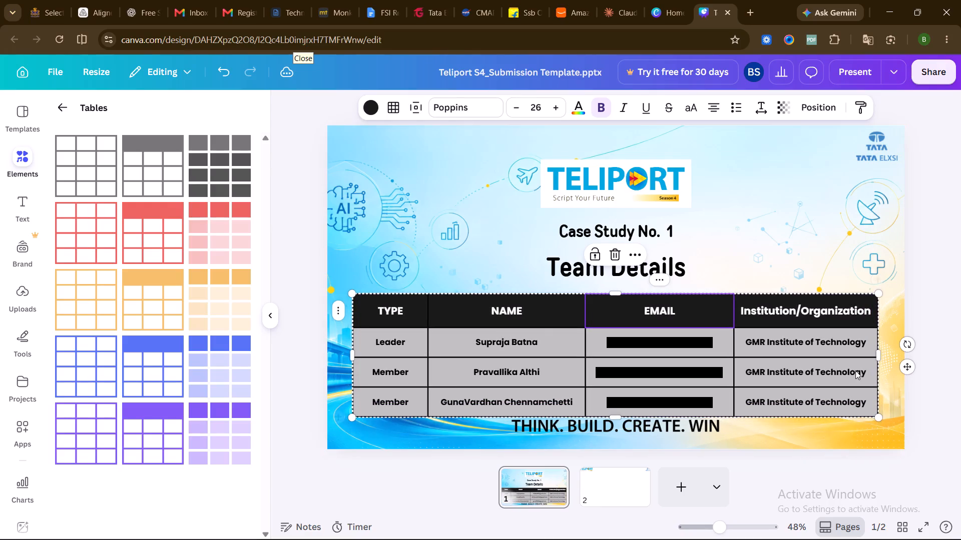
# Move the table slightly up, clear of the THINK. BUILD. CREATE. WIN tagline.
pyautogui.moveTo(608, 324); pyautogui.dragTo(619, 318)
pyautogui.click(811, 228)
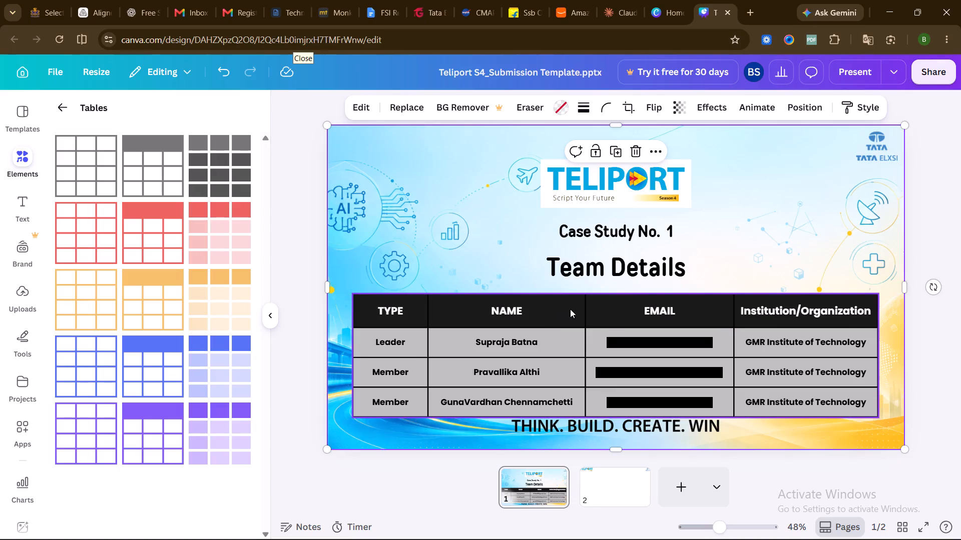
pyautogui.moveTo(570, 309); pyautogui.dragTo(583, 301)
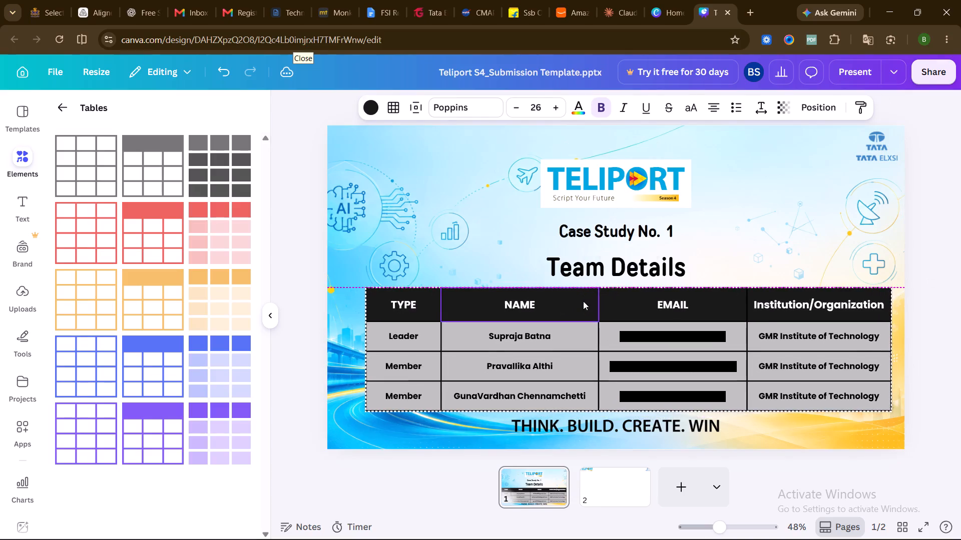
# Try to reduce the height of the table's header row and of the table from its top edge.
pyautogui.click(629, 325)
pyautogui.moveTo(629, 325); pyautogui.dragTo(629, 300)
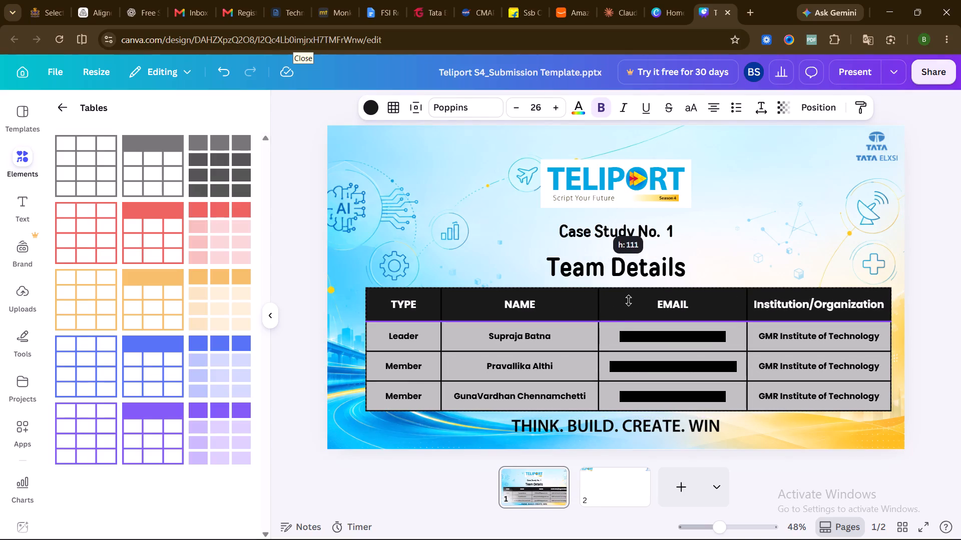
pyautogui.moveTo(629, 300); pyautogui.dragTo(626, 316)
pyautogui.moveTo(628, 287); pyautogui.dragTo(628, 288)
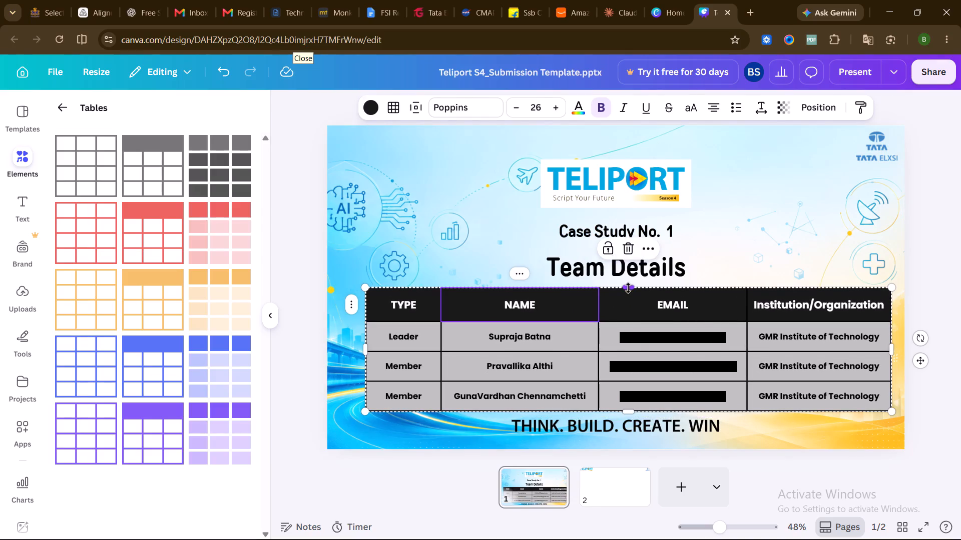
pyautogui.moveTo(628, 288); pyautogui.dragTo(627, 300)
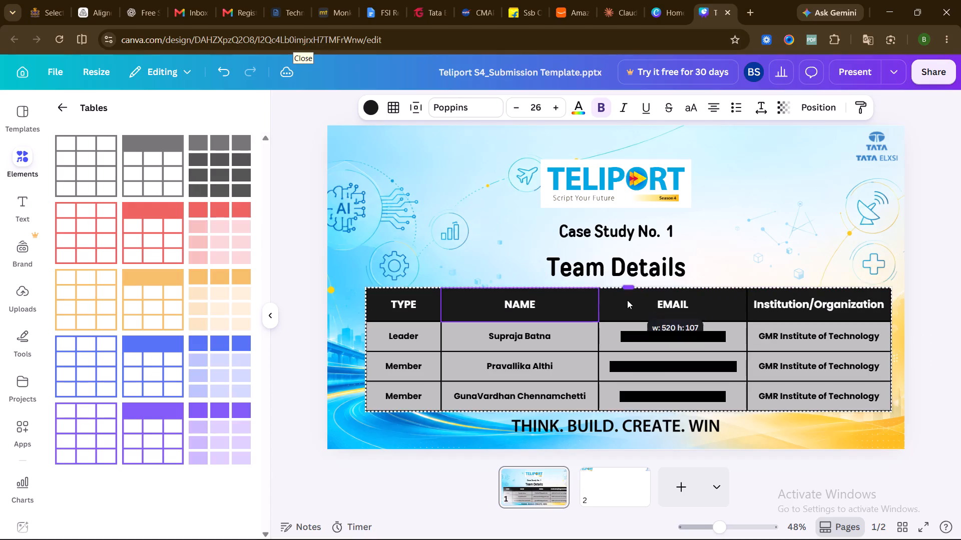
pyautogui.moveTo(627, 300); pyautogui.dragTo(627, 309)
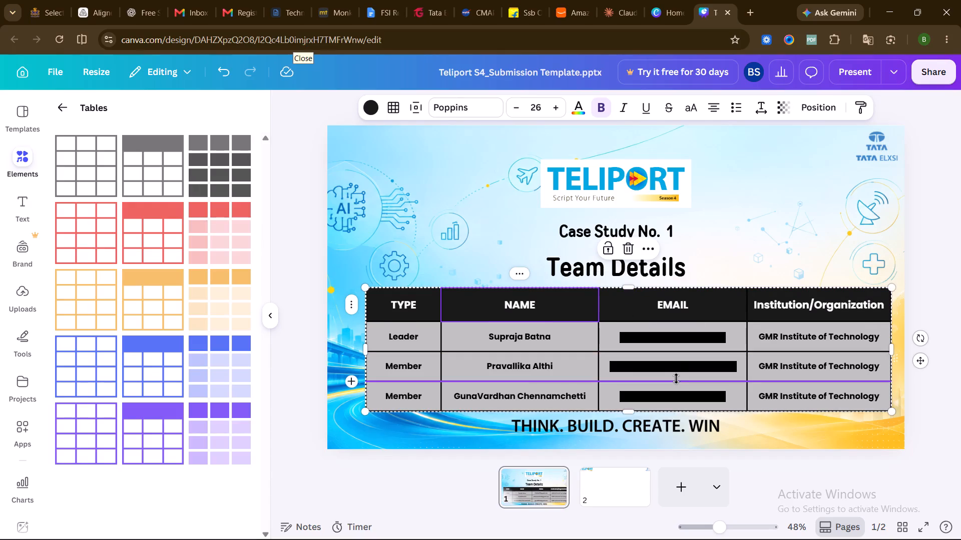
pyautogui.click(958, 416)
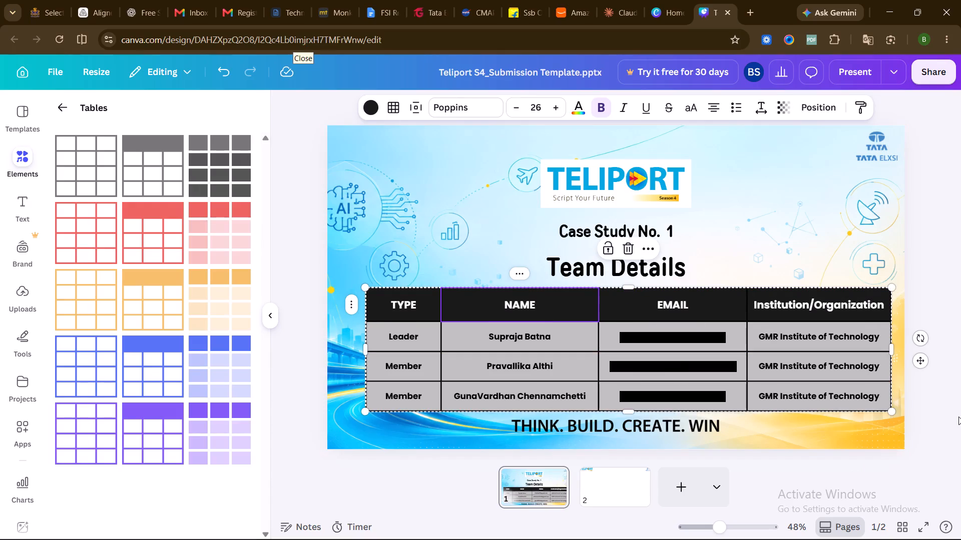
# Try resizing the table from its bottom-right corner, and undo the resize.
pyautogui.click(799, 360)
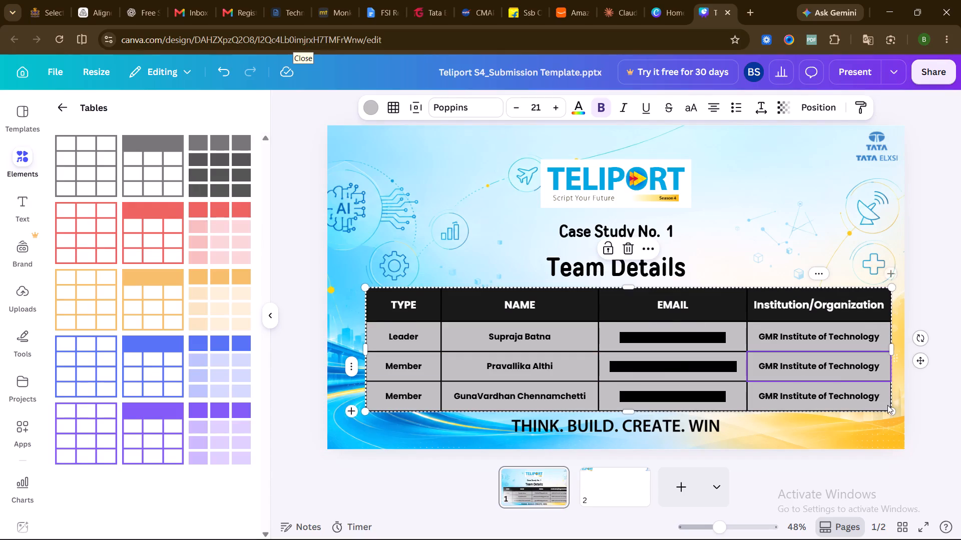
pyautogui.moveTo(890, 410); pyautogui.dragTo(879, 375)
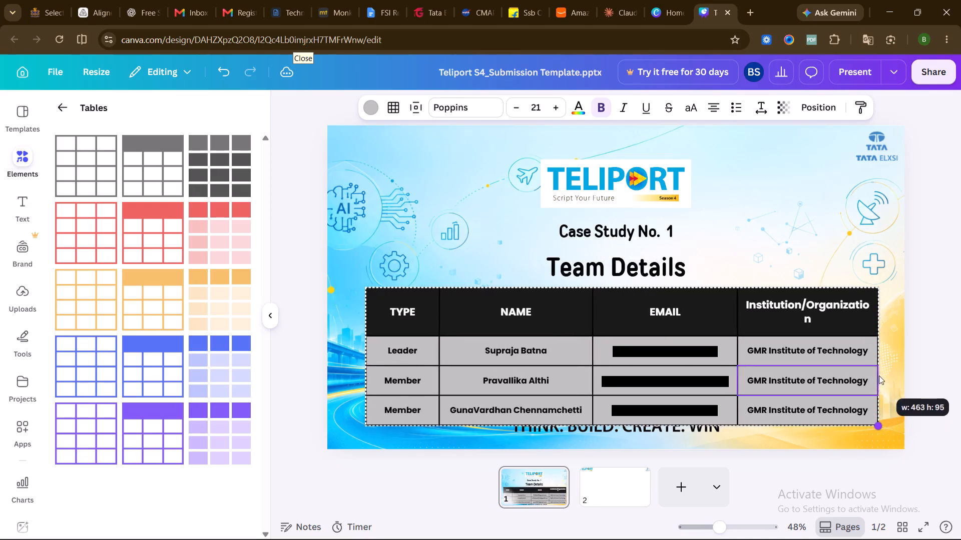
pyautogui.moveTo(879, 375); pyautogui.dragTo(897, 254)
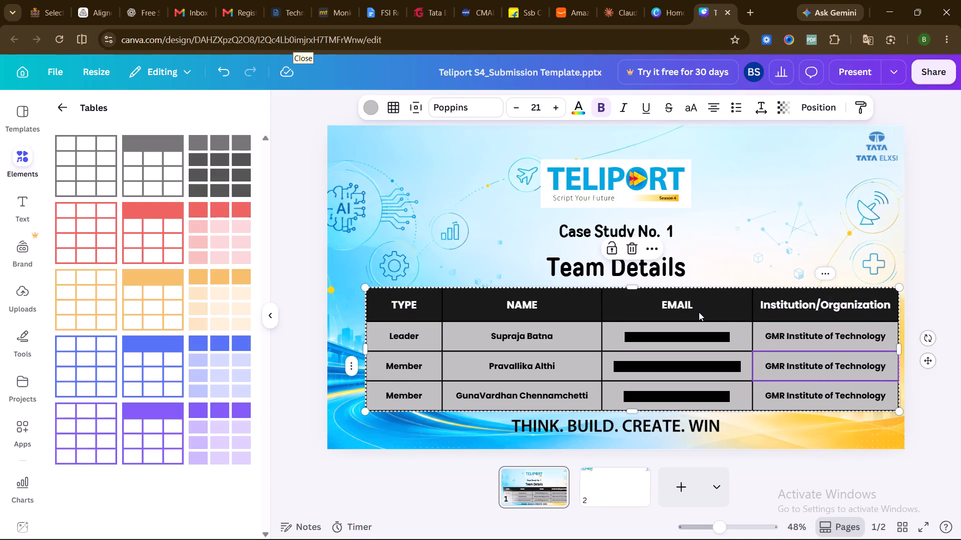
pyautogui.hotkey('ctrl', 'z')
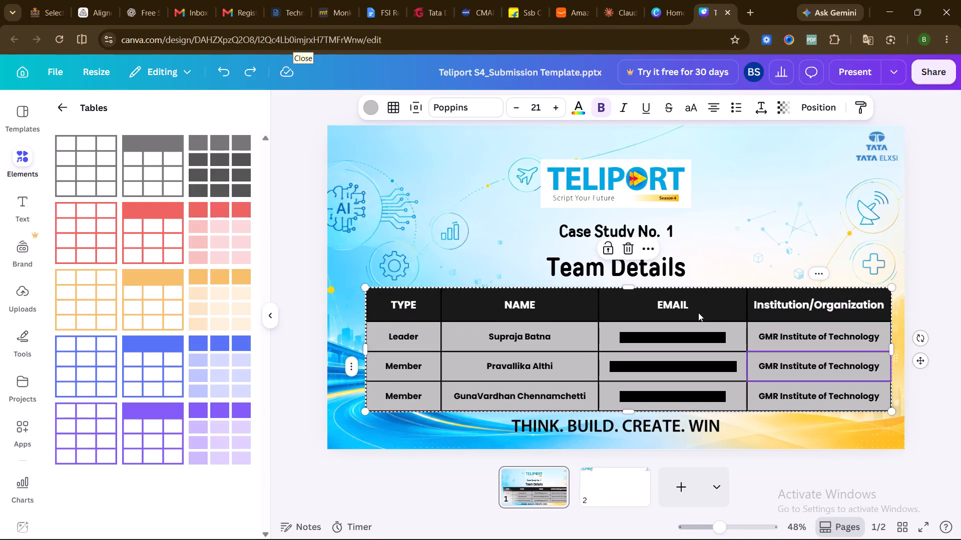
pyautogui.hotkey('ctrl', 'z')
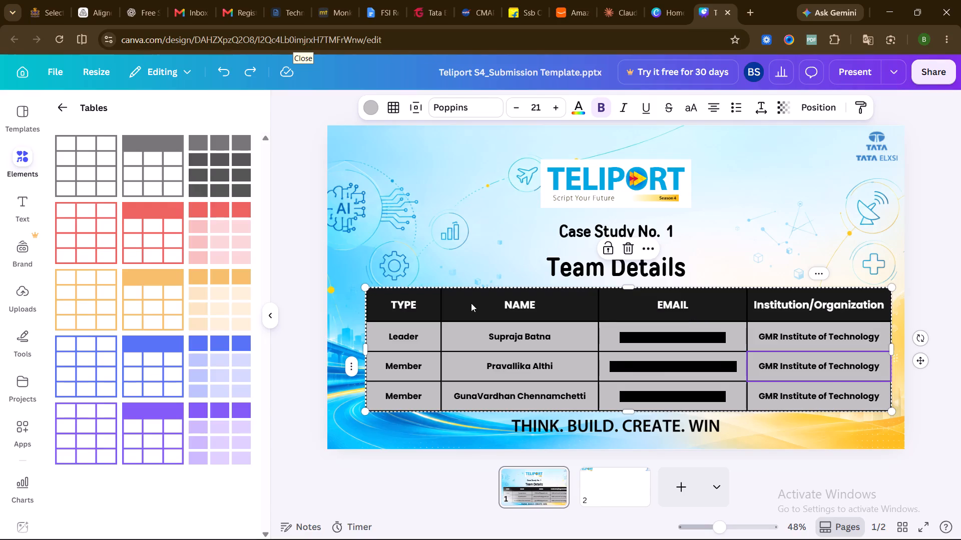
# Move the table up and centre it horizontally on the slide, just below the Team Details heading.
pyautogui.moveTo(471, 303); pyautogui.dragTo(461, 296)
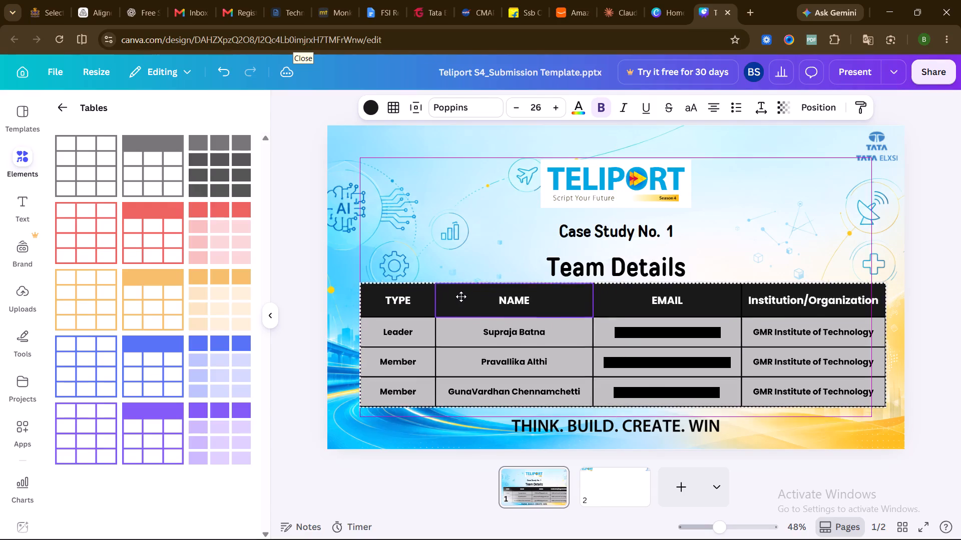
pyautogui.moveTo(461, 296); pyautogui.dragTo(459, 297)
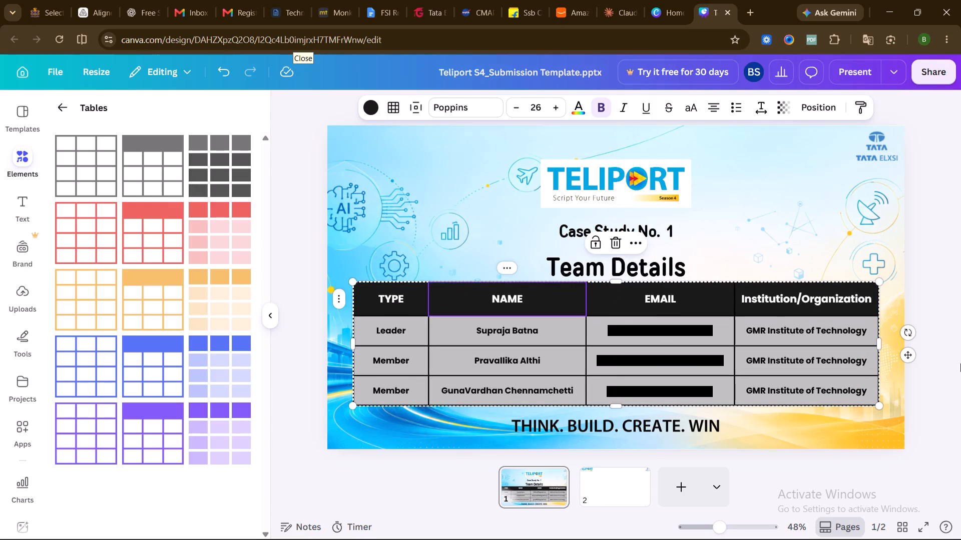
pyautogui.click(942, 340)
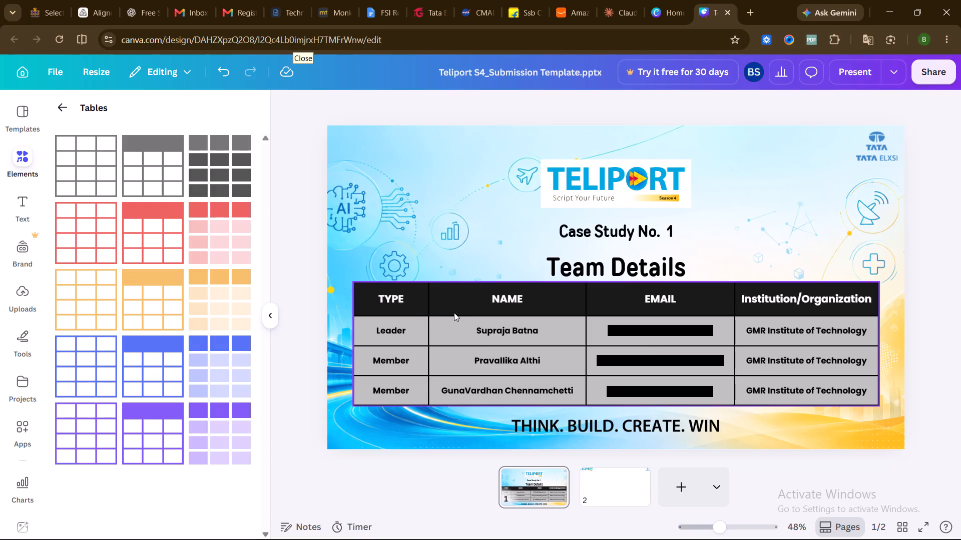
# Fill the table's whole header row with the bright blue of the Sky Balloons palette, found by searching colours for sky blue.
pyautogui.click(417, 298)
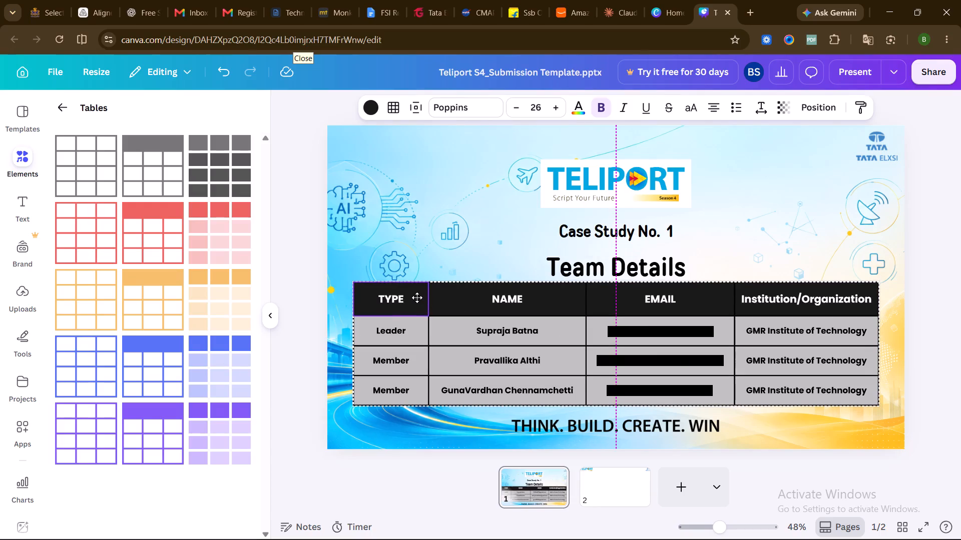
pyautogui.click(466, 306)
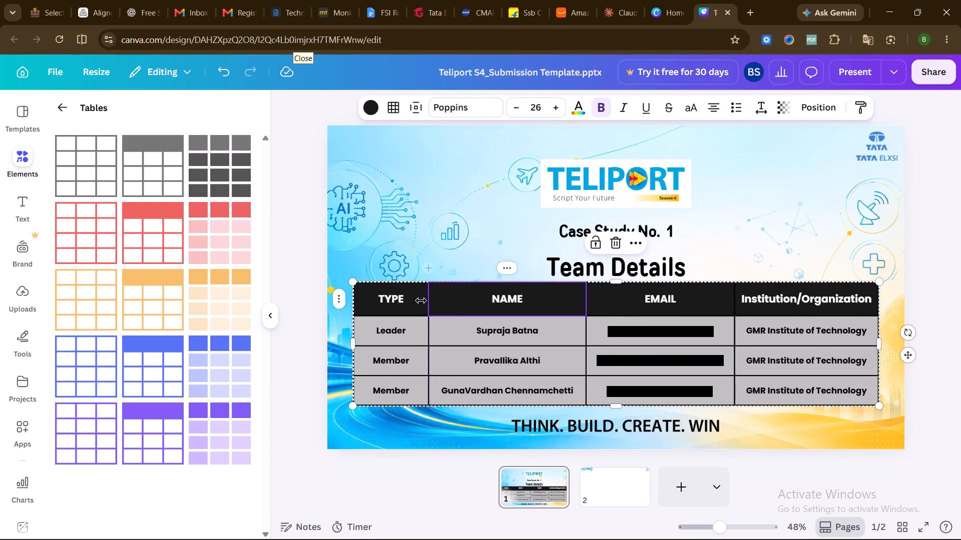
pyautogui.click(414, 300)
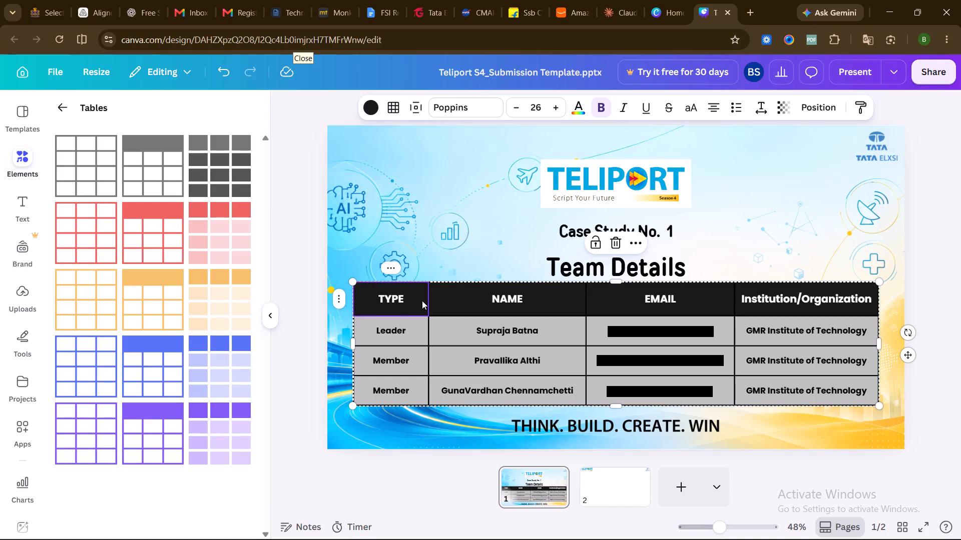
pyautogui.keyDown('shift'); pyautogui.click(786, 301); pyautogui.keyUp('shift')
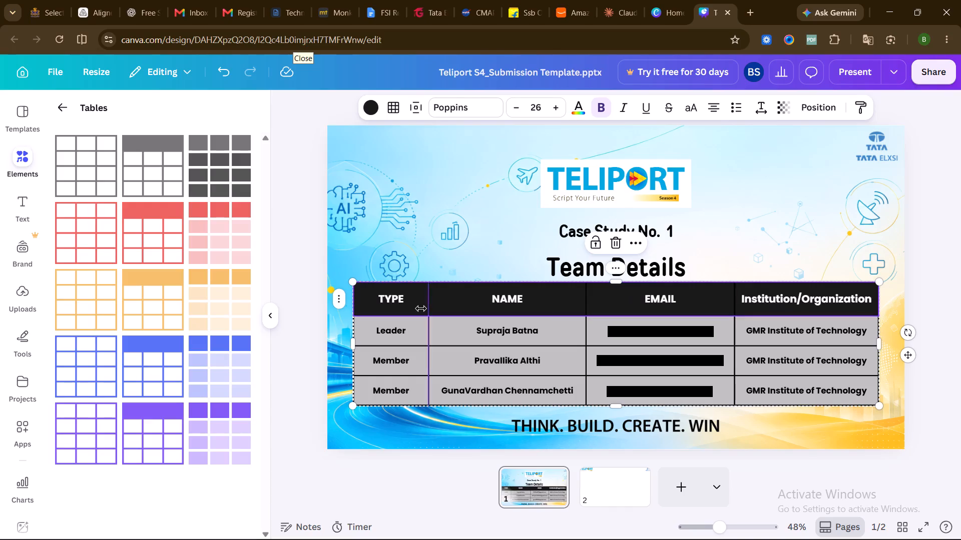
pyautogui.click(369, 105)
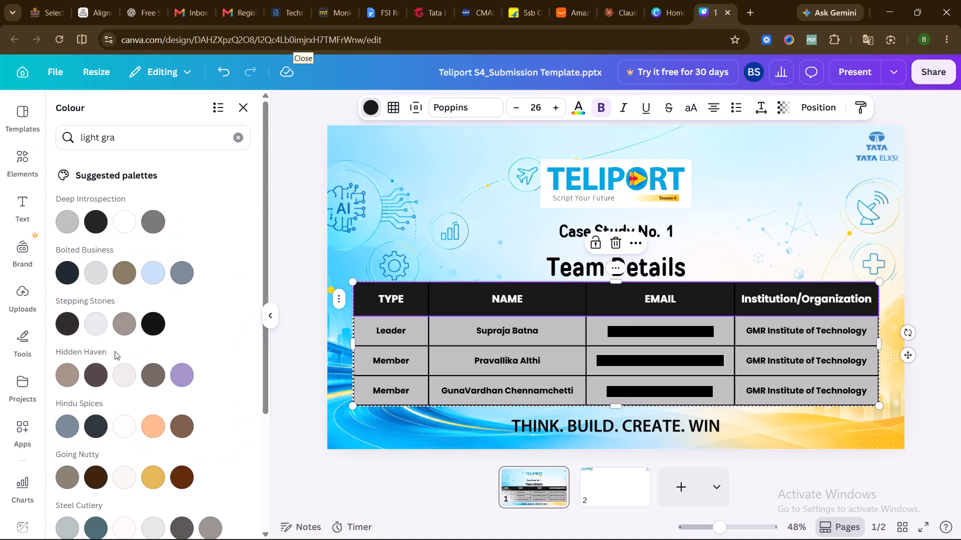
pyautogui.scroll(-2, 118, 354)
pyautogui.scroll(2, 118, 354)
pyautogui.click(242, 137)
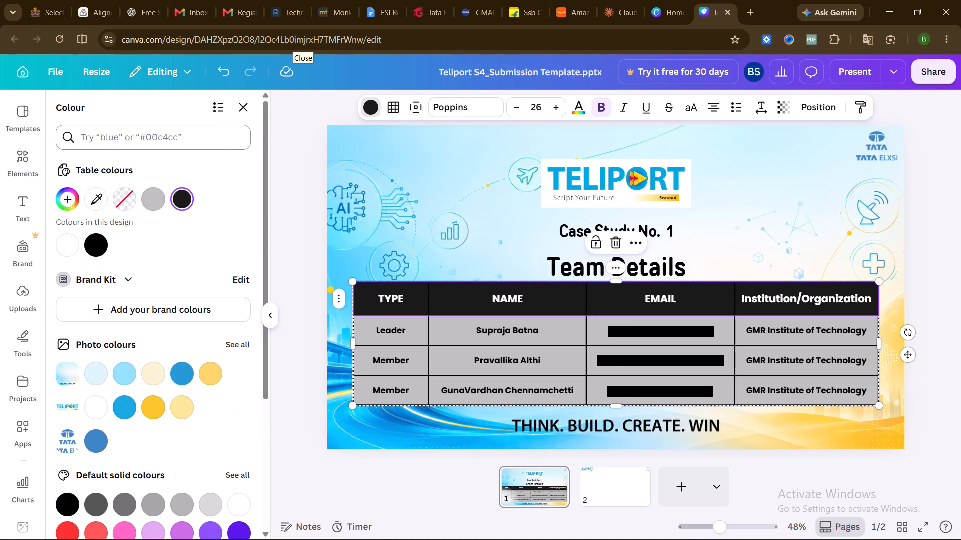
pyautogui.click(176, 139)
pyautogui.write('sky')
pyautogui.press('space')
pyautogui.write('blue')
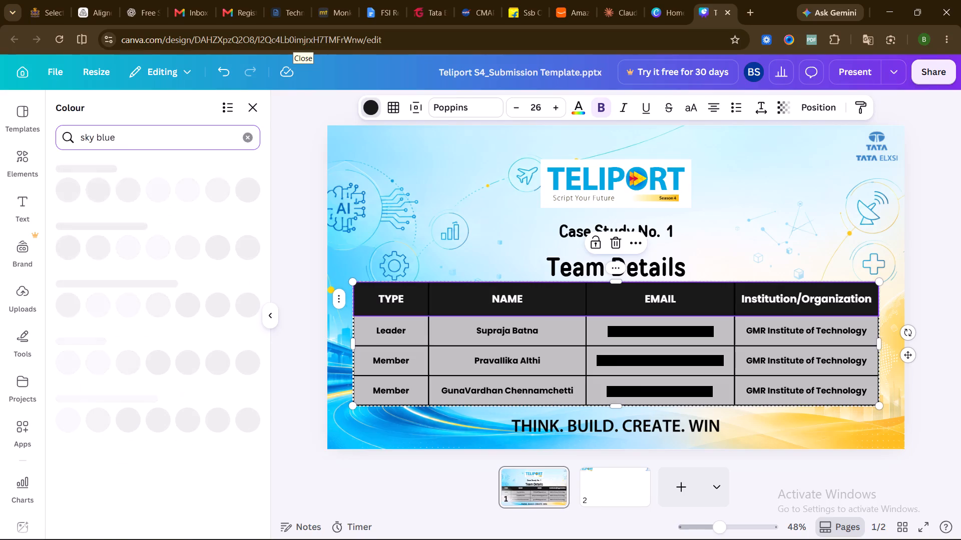
pyautogui.click(63, 220)
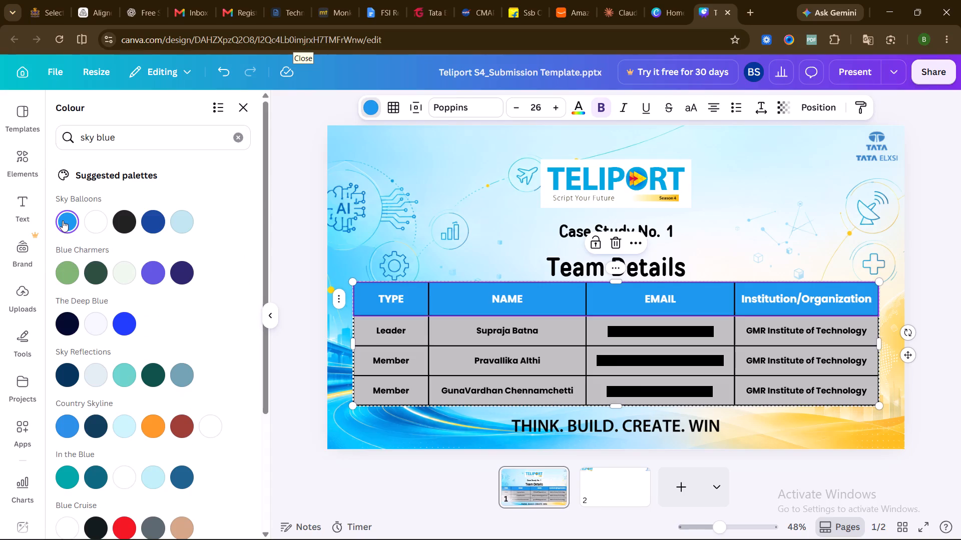
# Fill the table's three body rows, Leader and both Members, with the light blue of the Sky Balloons palette.
pyautogui.click(409, 338)
pyautogui.click(407, 327)
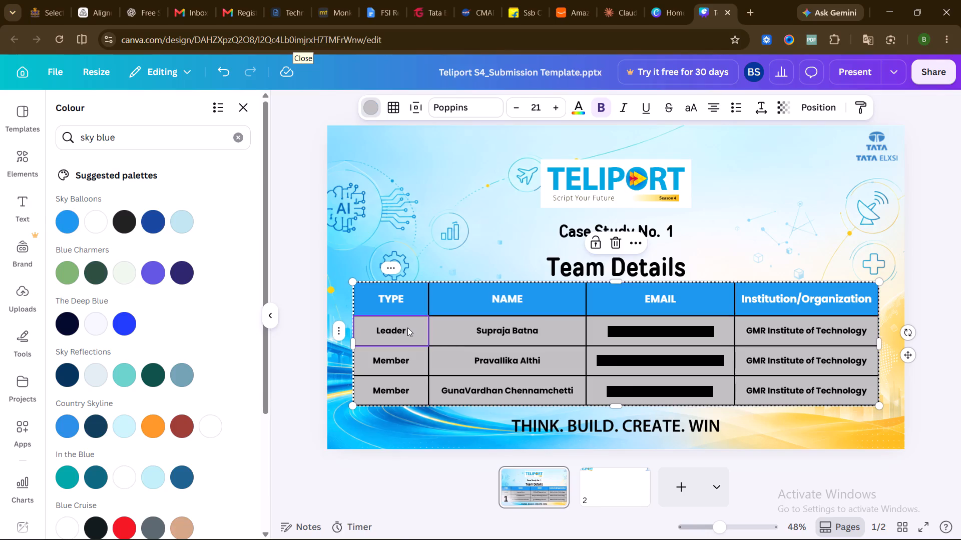
pyautogui.keyDown('shift'); pyautogui.click(402, 391); pyautogui.keyUp('shift')
pyautogui.keyDown('shift'); pyautogui.click(837, 396); pyautogui.keyUp('shift')
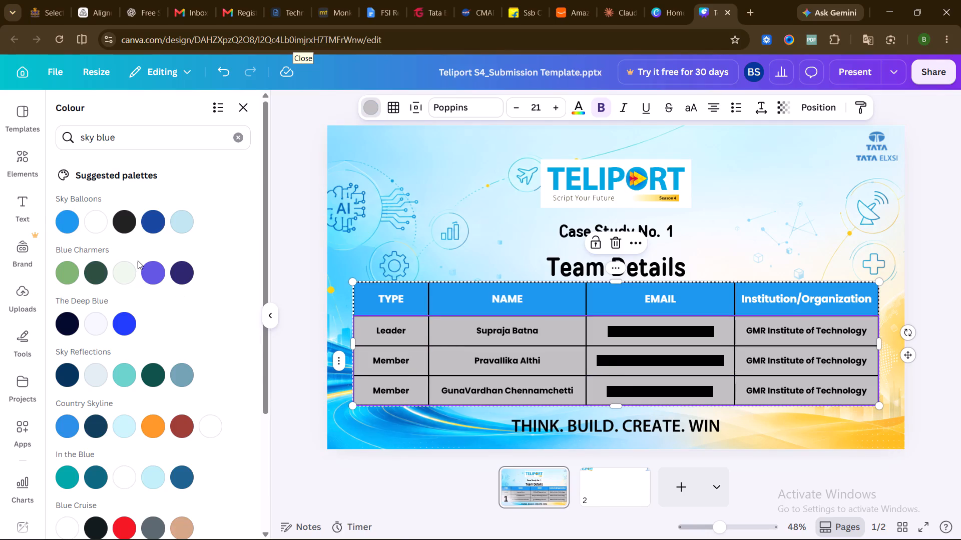
pyautogui.click(182, 224)
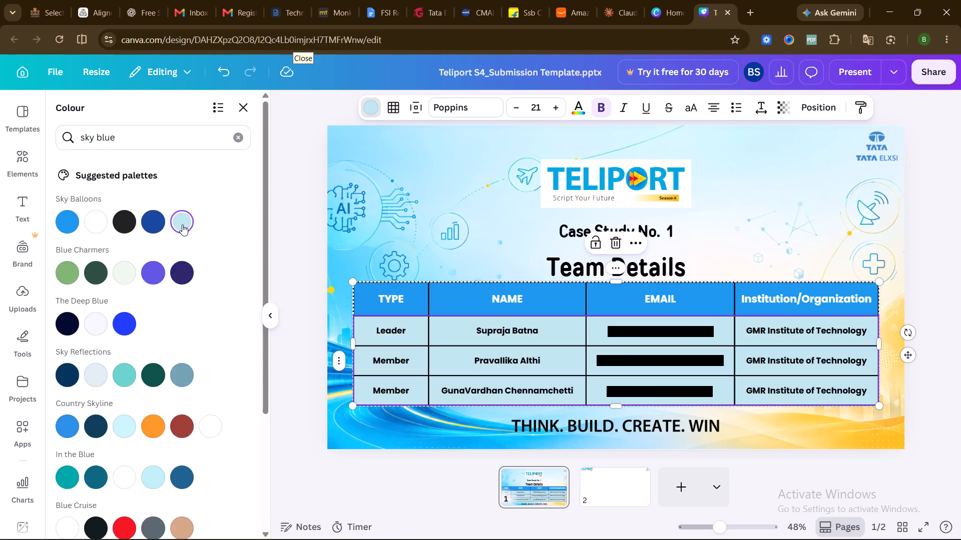
# Shift the whole Team Details table slightly right and down on the slide.
pyautogui.moveTo(693, 299); pyautogui.dragTo(702, 299)
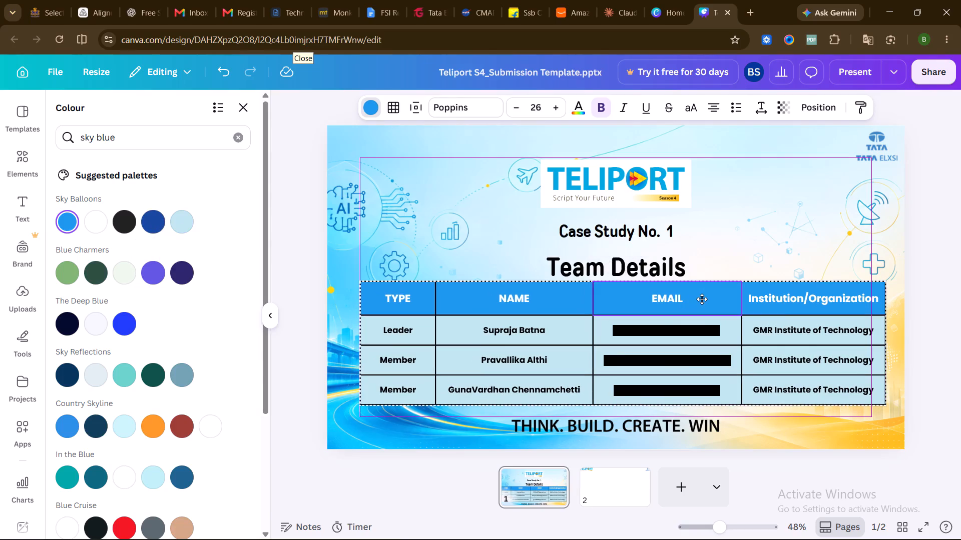
pyautogui.moveTo(702, 299); pyautogui.dragTo(702, 301)
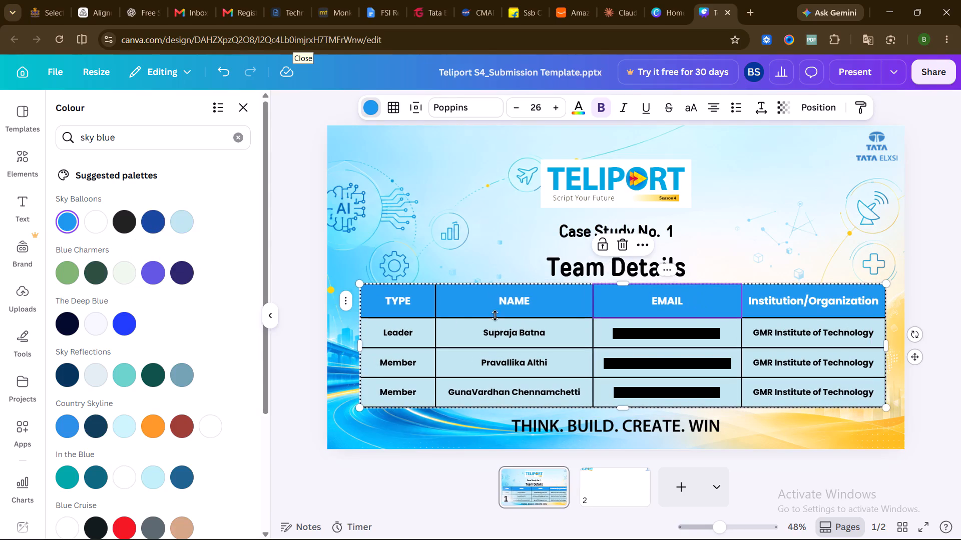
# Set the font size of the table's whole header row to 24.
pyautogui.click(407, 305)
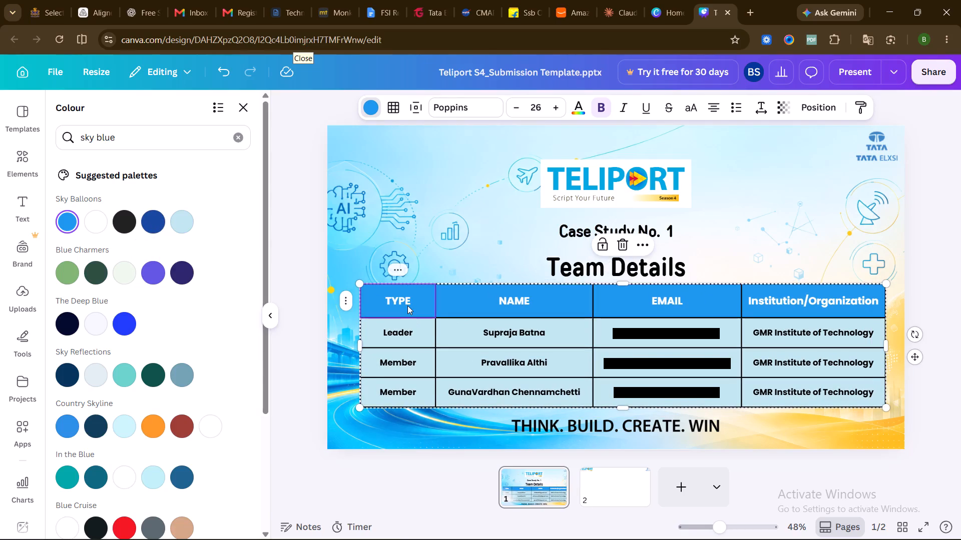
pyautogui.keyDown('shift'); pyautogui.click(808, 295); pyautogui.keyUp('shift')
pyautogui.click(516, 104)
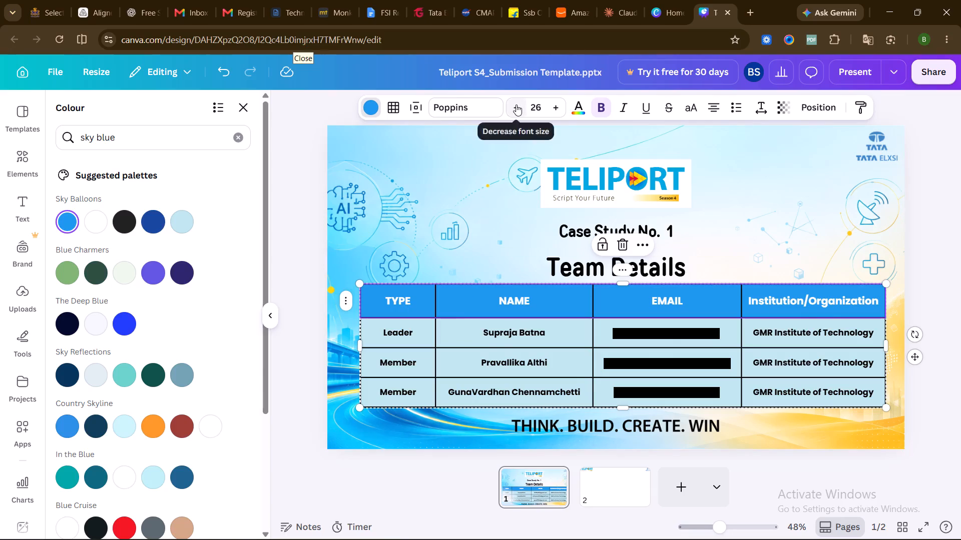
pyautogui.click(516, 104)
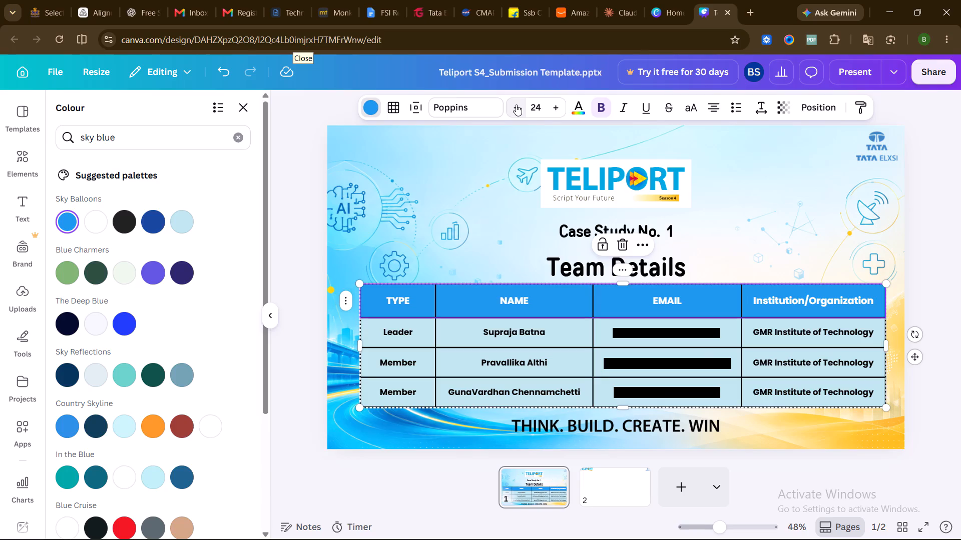
# Set the font size of all cells in the table's three body rows to 18.
pyautogui.click(385, 332)
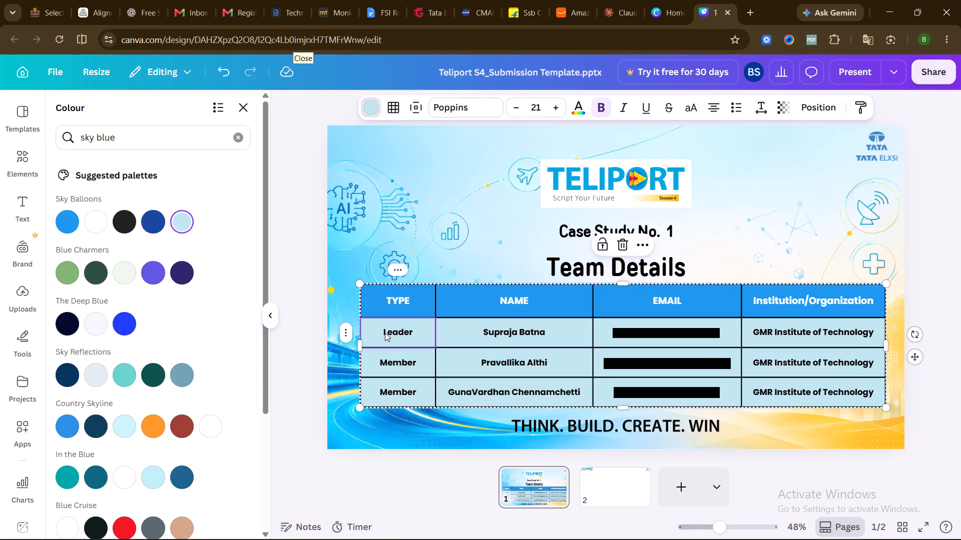
pyautogui.keyDown('shift'); pyautogui.click(395, 399); pyautogui.keyUp('shift')
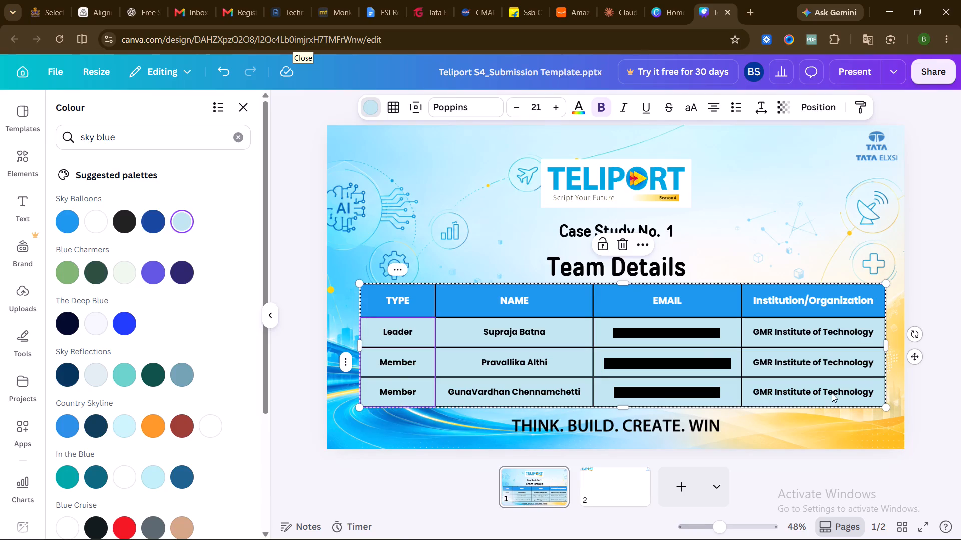
pyautogui.keyDown('shift'); pyautogui.click(832, 393); pyautogui.keyUp('shift')
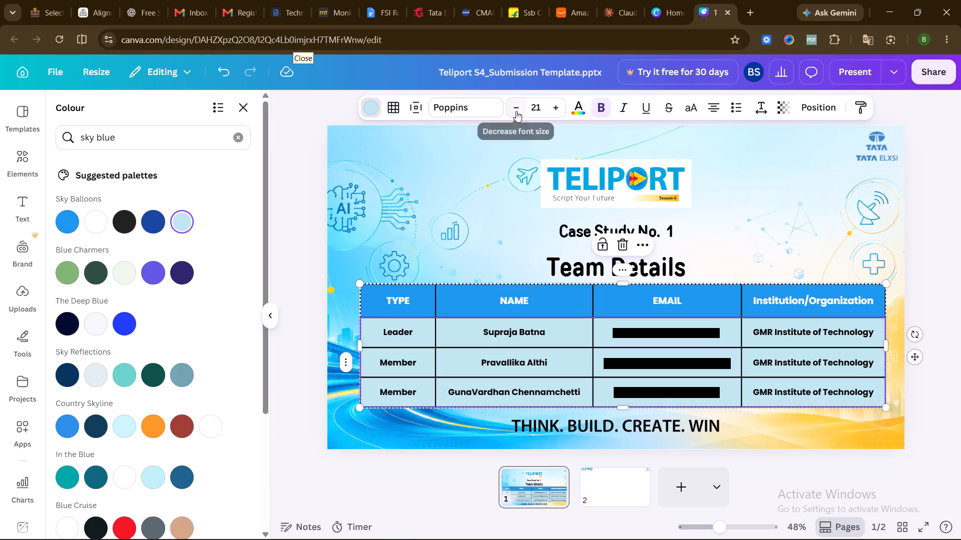
pyautogui.click(516, 111)
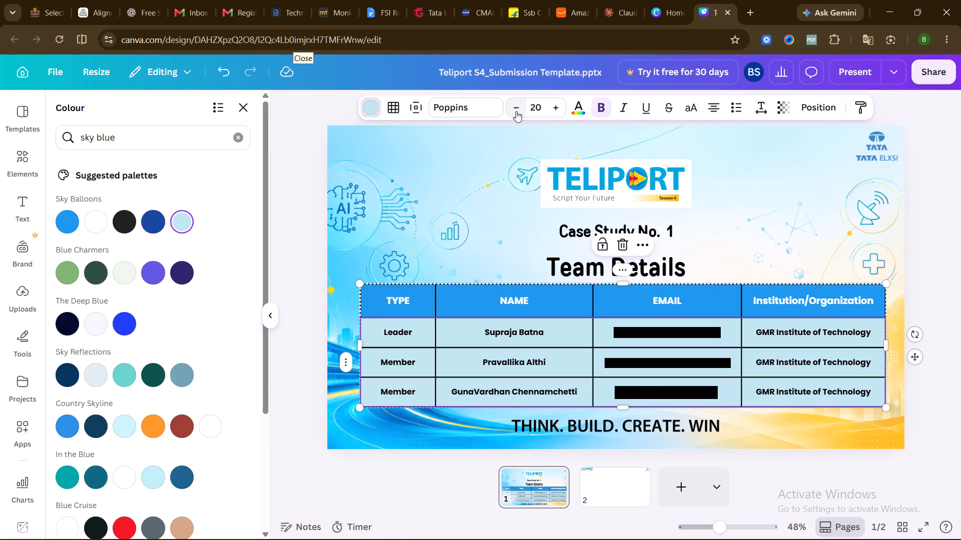
pyautogui.click(516, 111)
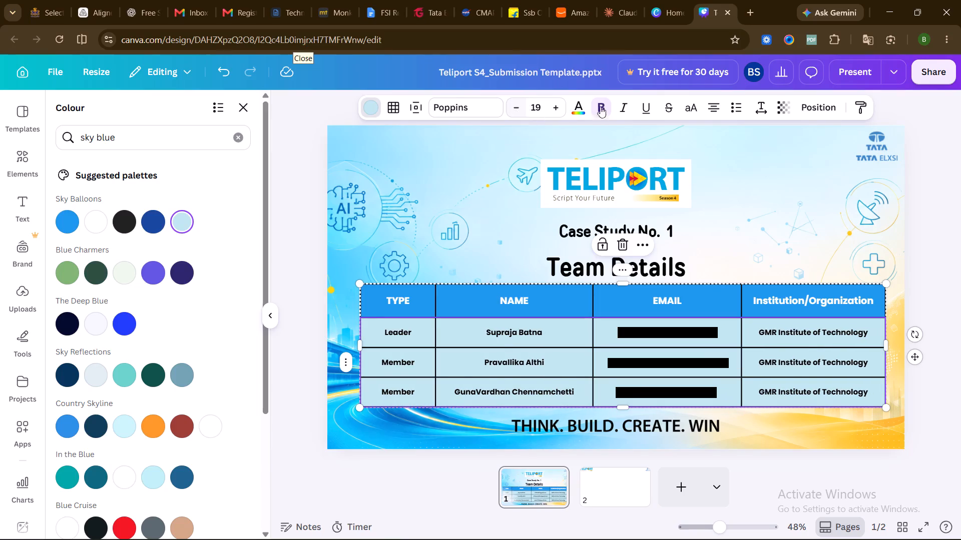
pyautogui.click(559, 107)
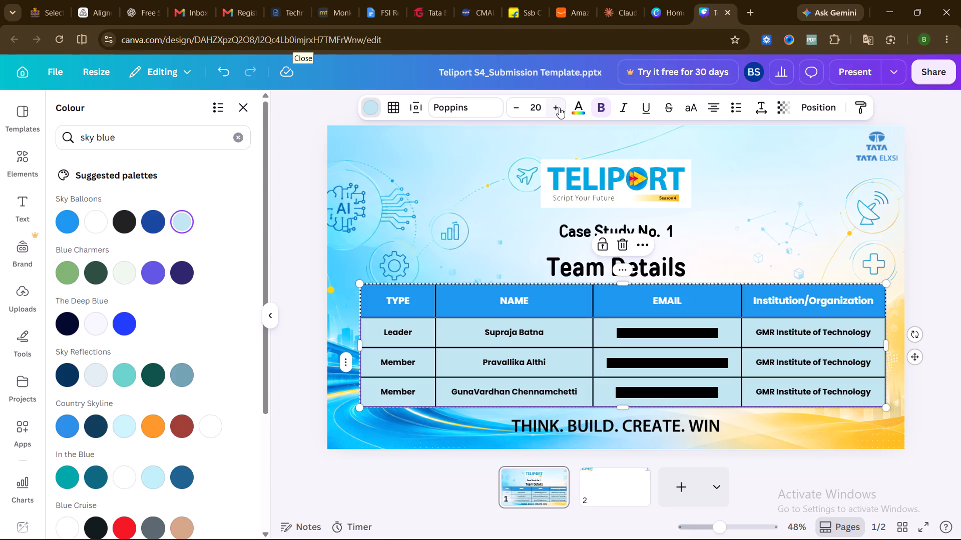
pyautogui.click(519, 110)
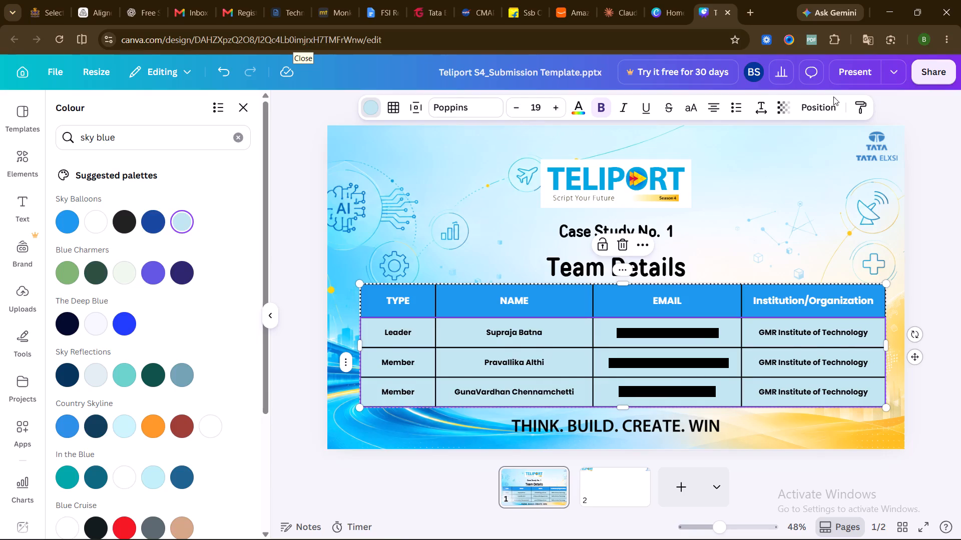
pyautogui.click(516, 107)
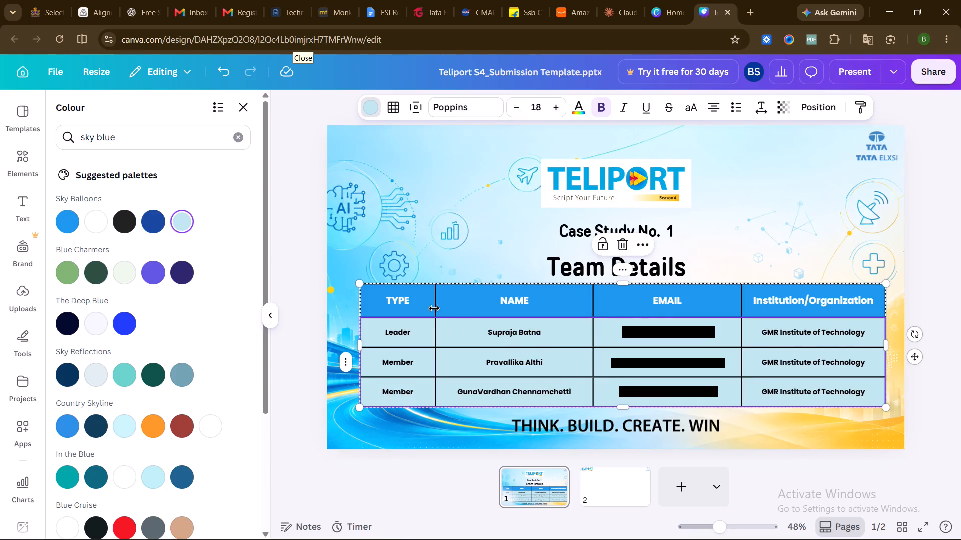
# Set the font size of the table's whole header row to 20.
pyautogui.click(412, 309)
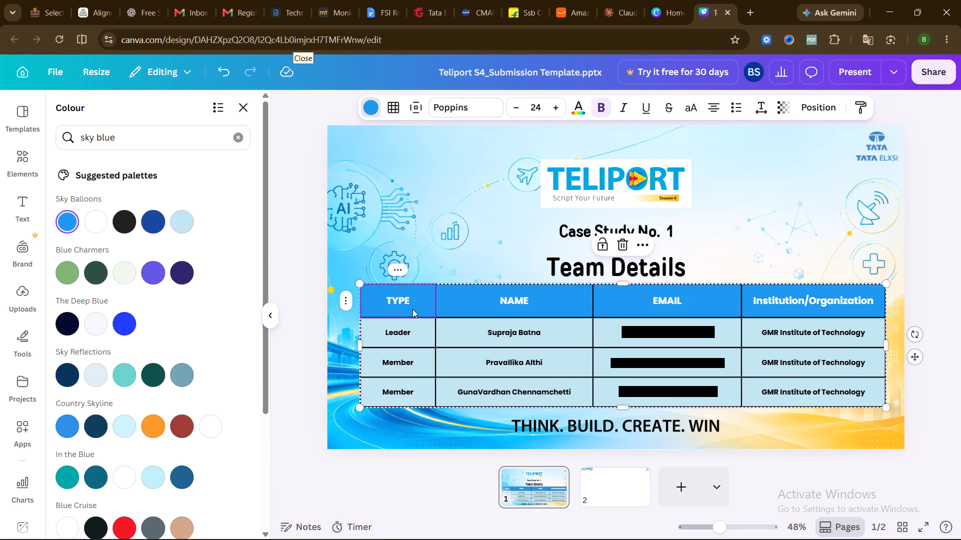
pyautogui.keyDown('shift'); pyautogui.click(819, 303); pyautogui.keyUp('shift')
pyautogui.tripleClick(515, 106)
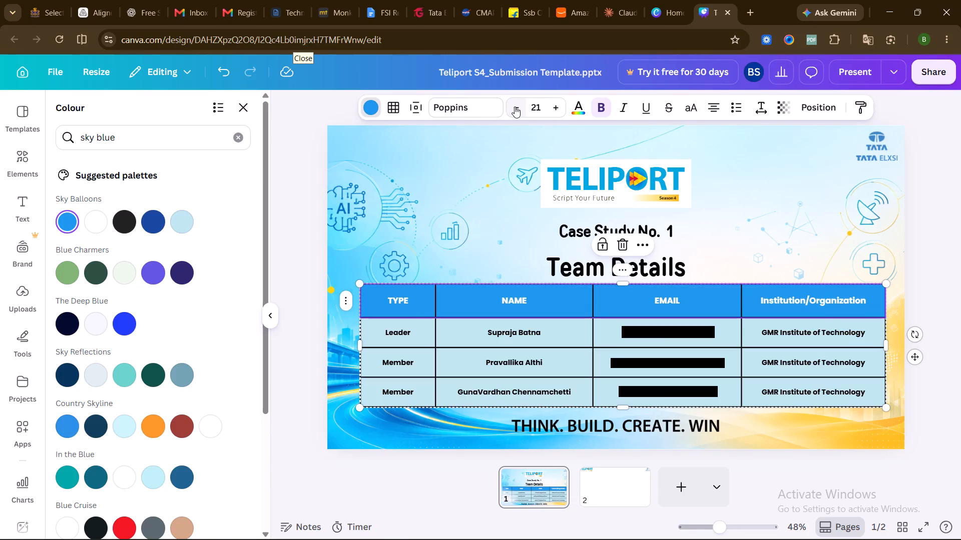
pyautogui.click(515, 106)
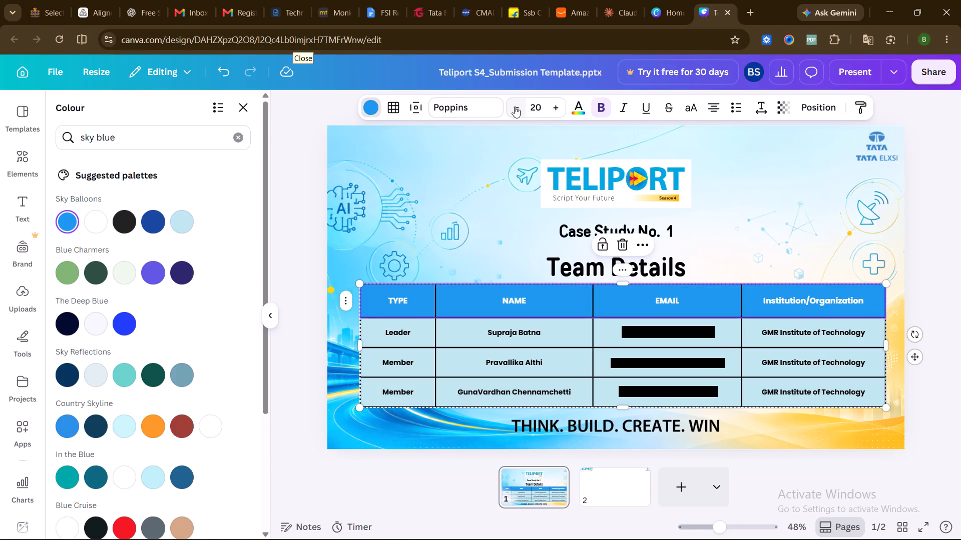
pyautogui.click(820, 221)
# Reduce the table's first Member row to a height of about 90, and shorten the last row and the header row from the table's edges.
pyautogui.click(756, 351)
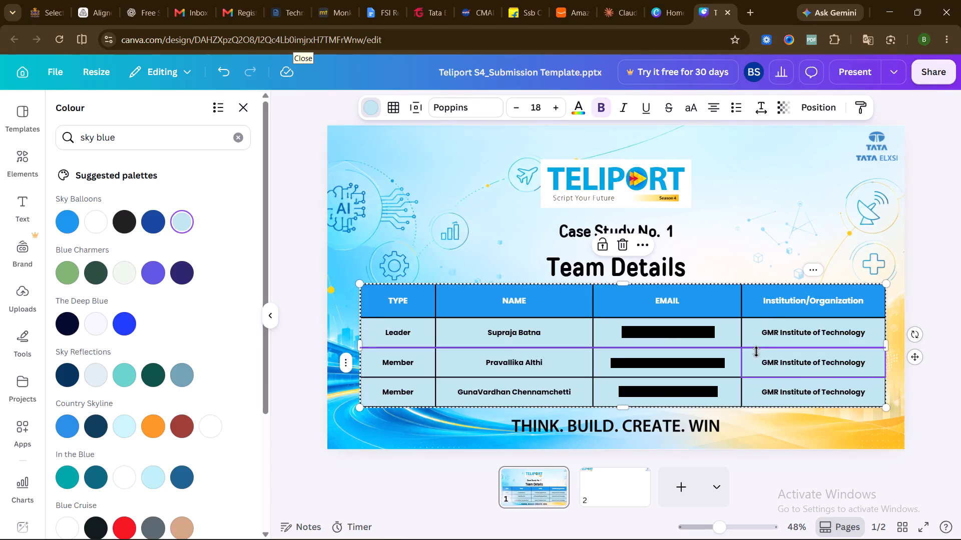
pyautogui.moveTo(833, 377); pyautogui.dragTo(833, 370)
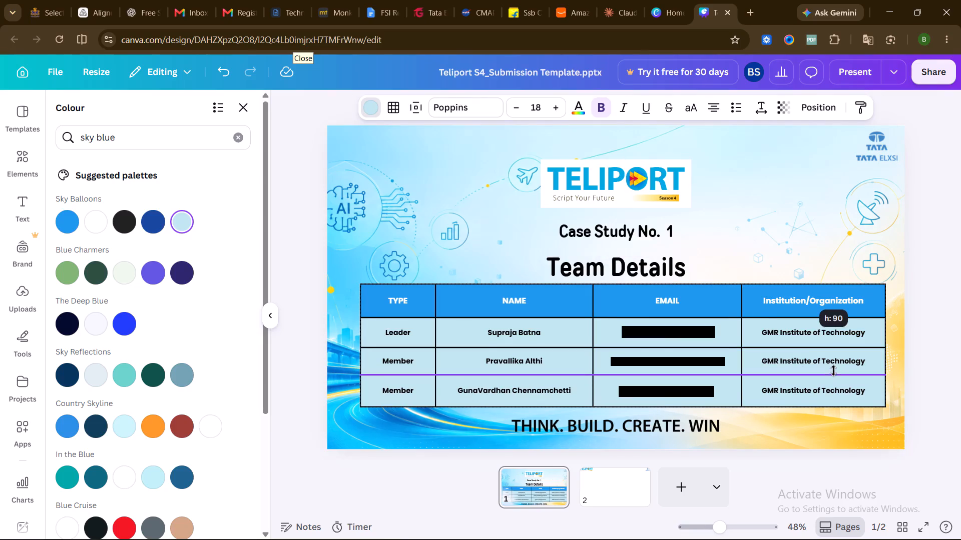
pyautogui.moveTo(833, 370); pyautogui.dragTo(833, 370)
pyautogui.click(813, 404)
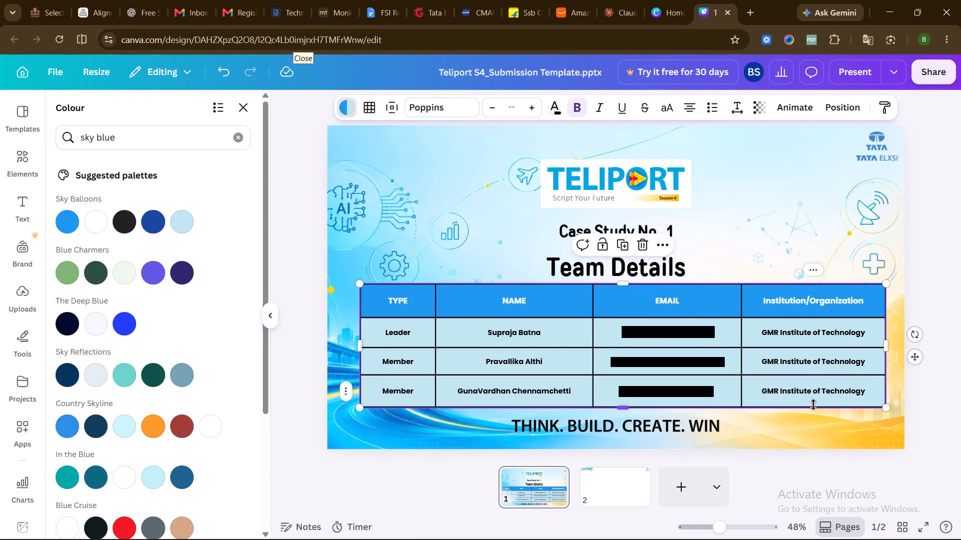
pyautogui.moveTo(623, 409); pyautogui.dragTo(623, 404)
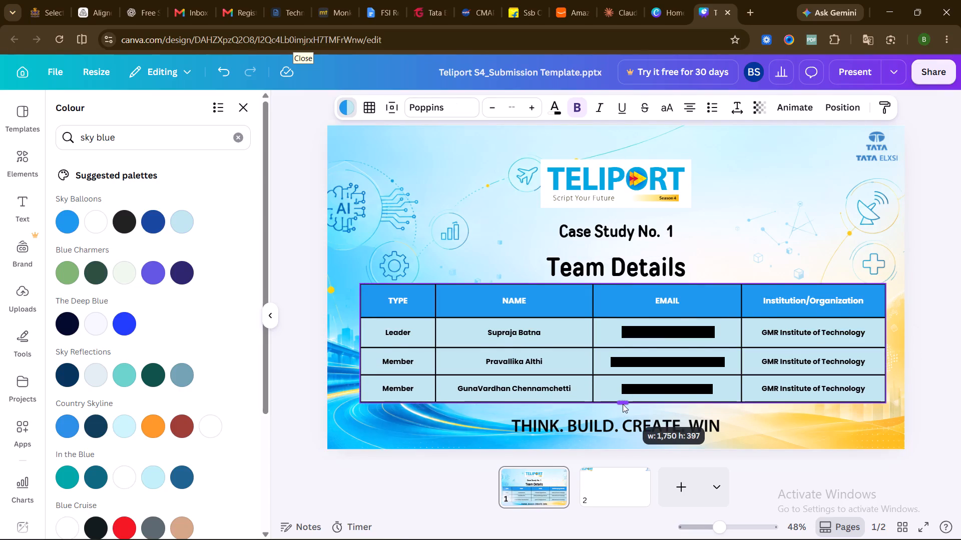
pyautogui.moveTo(623, 404); pyautogui.dragTo(622, 400)
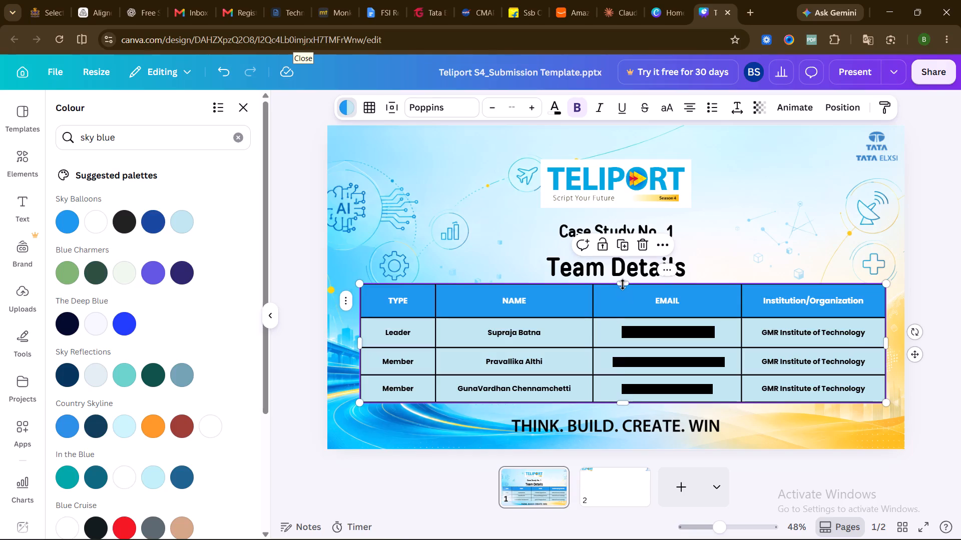
pyautogui.moveTo(623, 282); pyautogui.dragTo(620, 300)
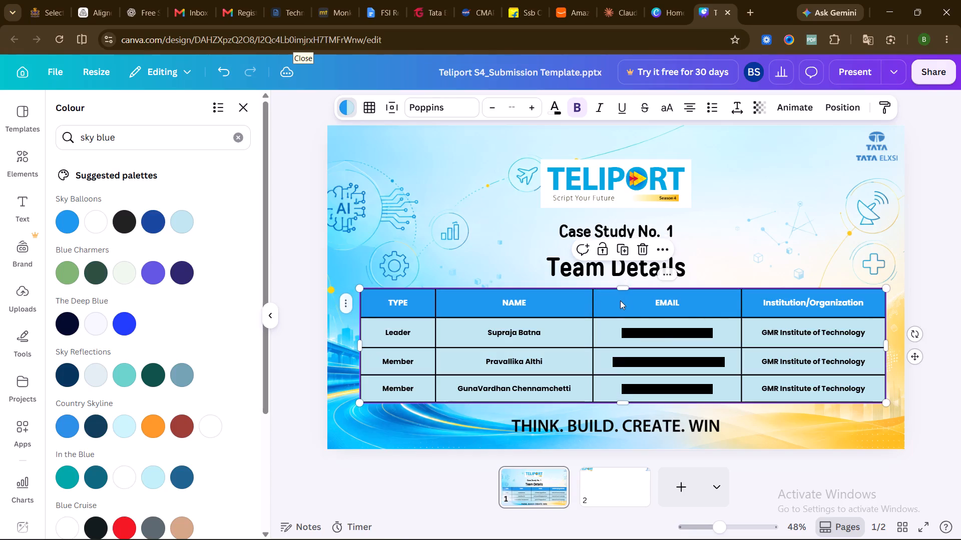
# Move the table back so it is centred horizontally on the slide below the Team Details heading.
pyautogui.moveTo(569, 305); pyautogui.dragTo(575, 309)
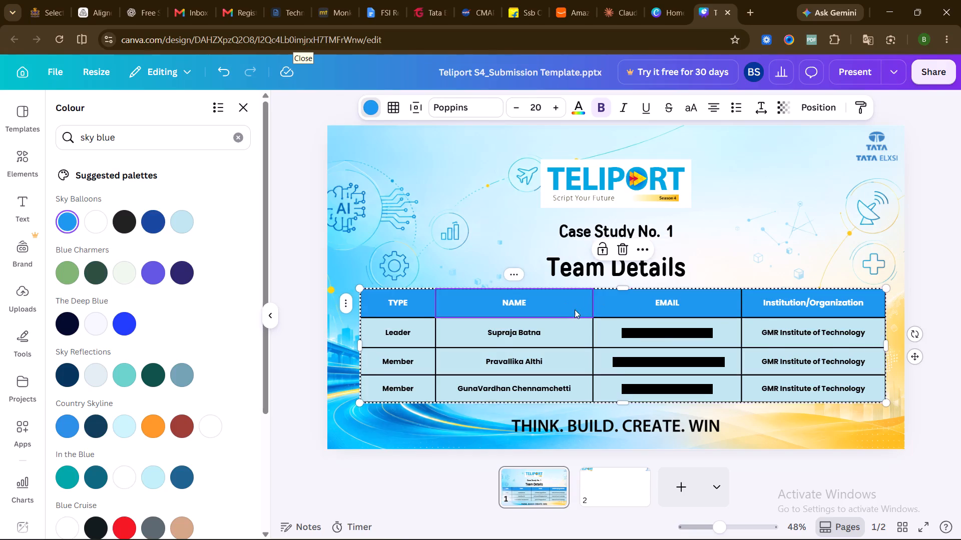
pyautogui.moveTo(575, 309); pyautogui.dragTo(566, 307)
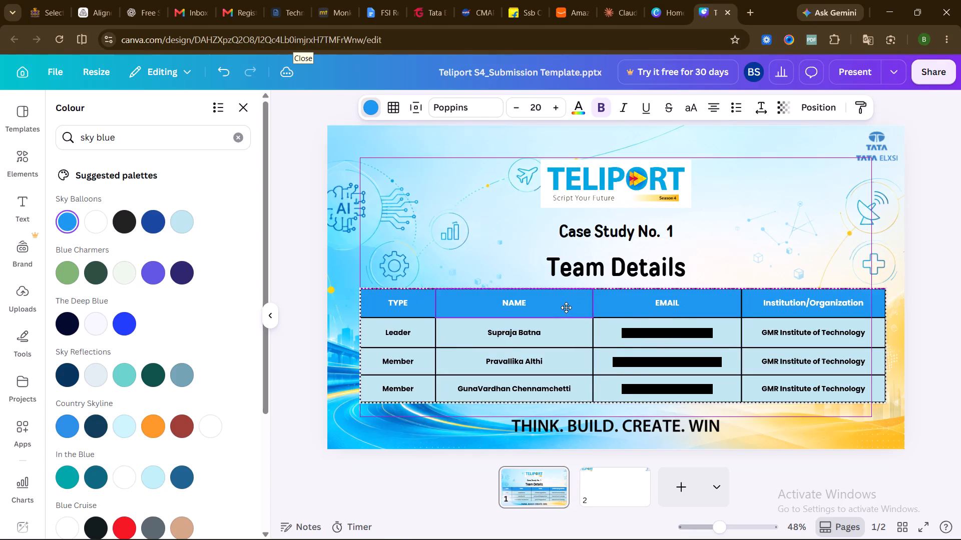
pyautogui.moveTo(566, 307); pyautogui.dragTo(561, 308)
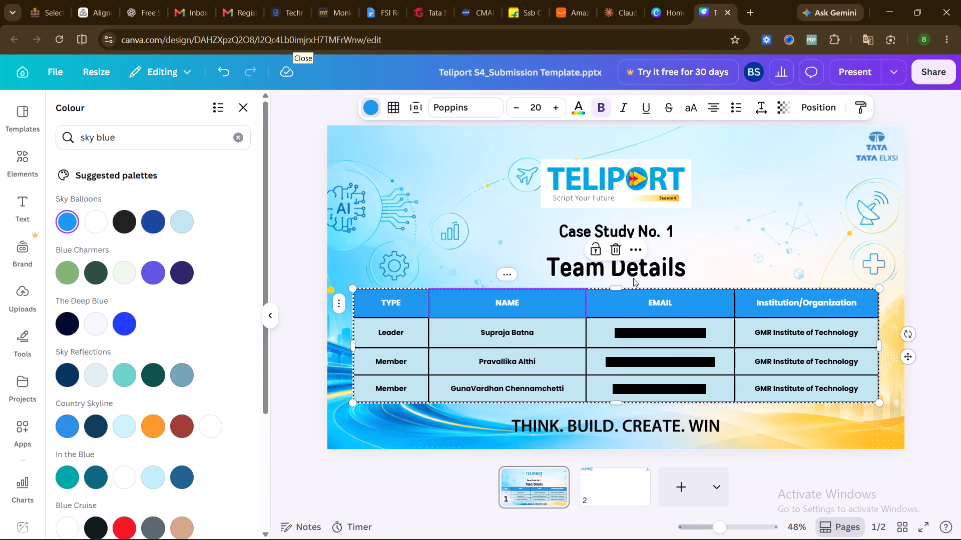
pyautogui.click(789, 216)
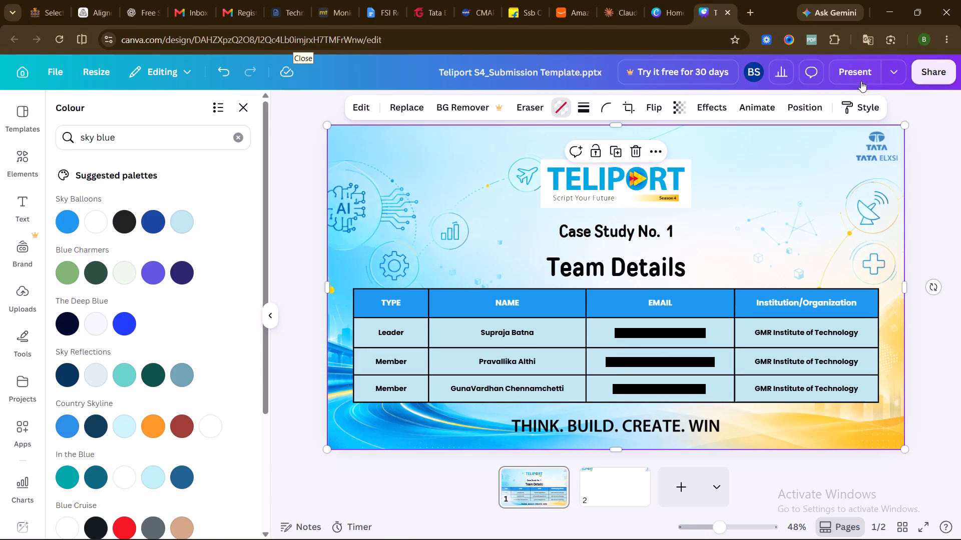
# Preview the cover slide in full-screen presentation mode, and exit full screen.
pyautogui.click(859, 79)
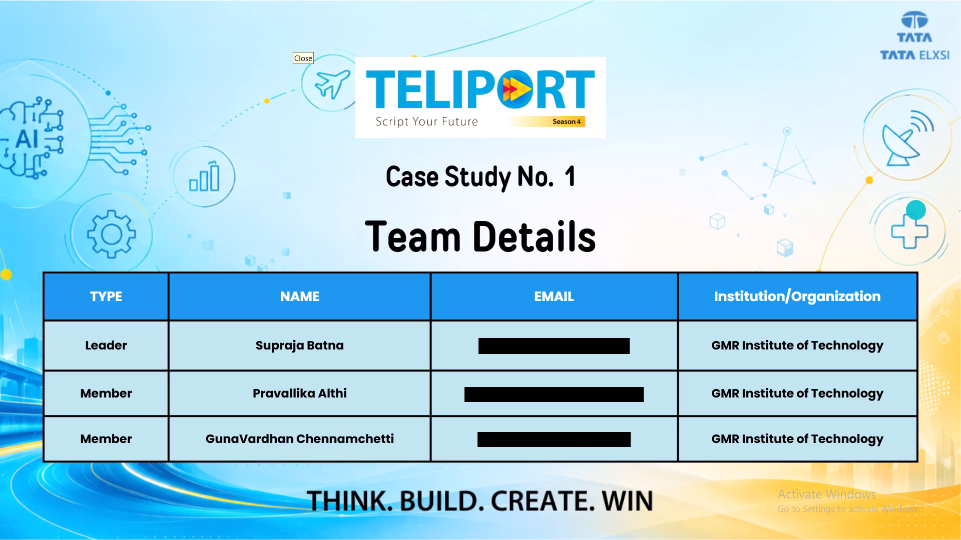
pyautogui.press('`')
pyautogui.press('Escape')
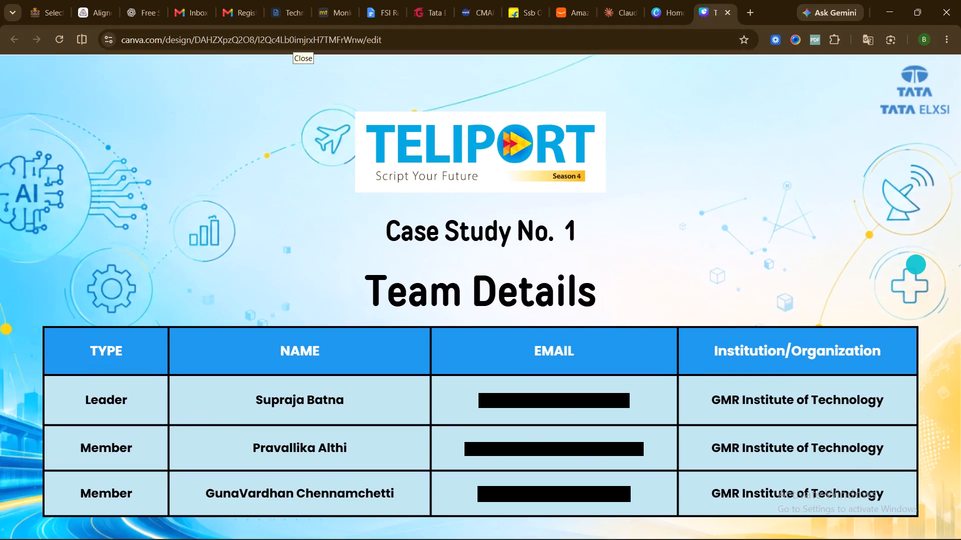
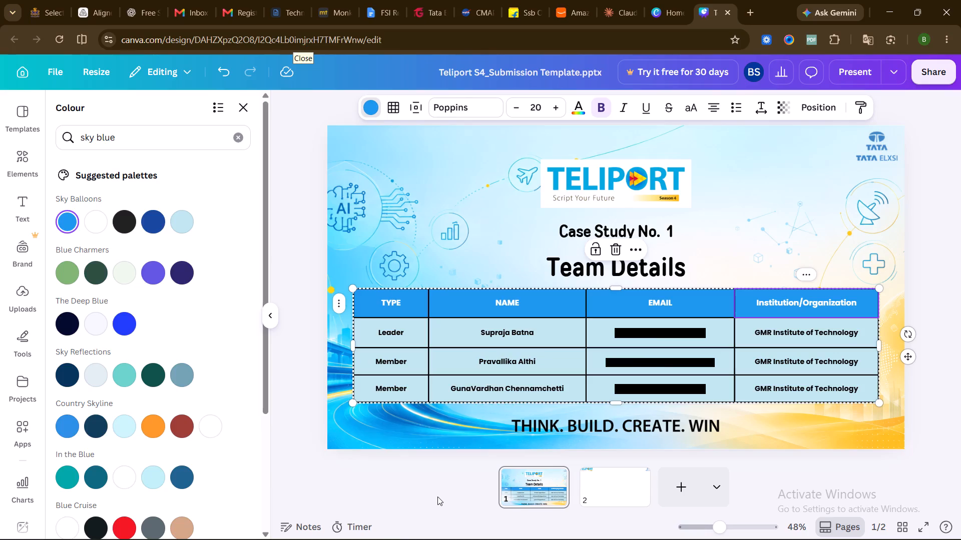
# Recolour the table's whole header row with the dark blue from the Sky Balloons palette.
pyautogui.click(412, 309)
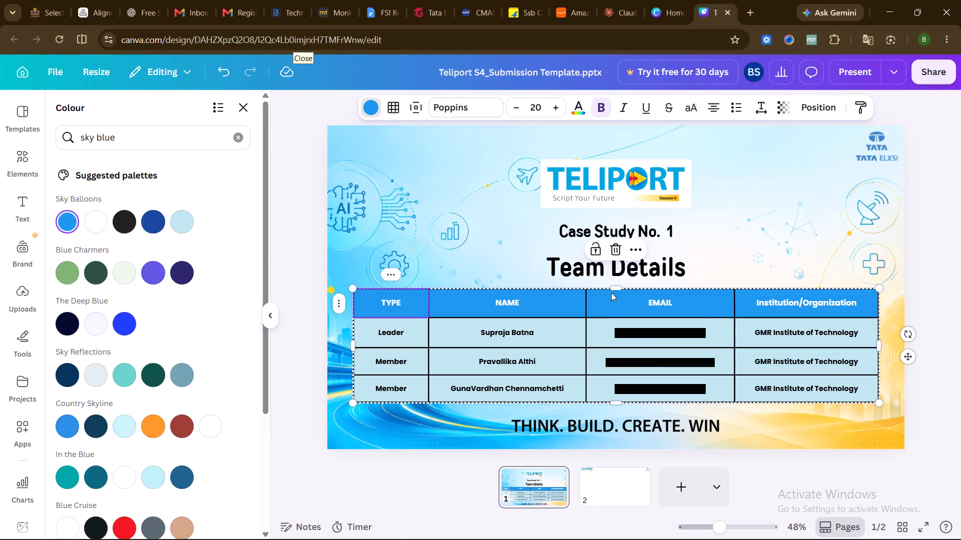
pyautogui.keyDown('shift'); pyautogui.click(766, 308); pyautogui.keyUp('shift')
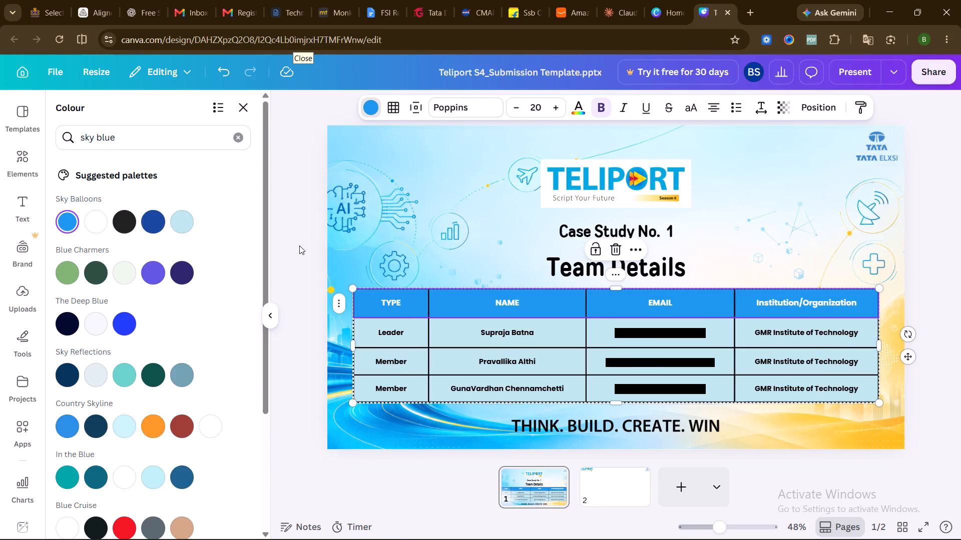
pyautogui.click(151, 226)
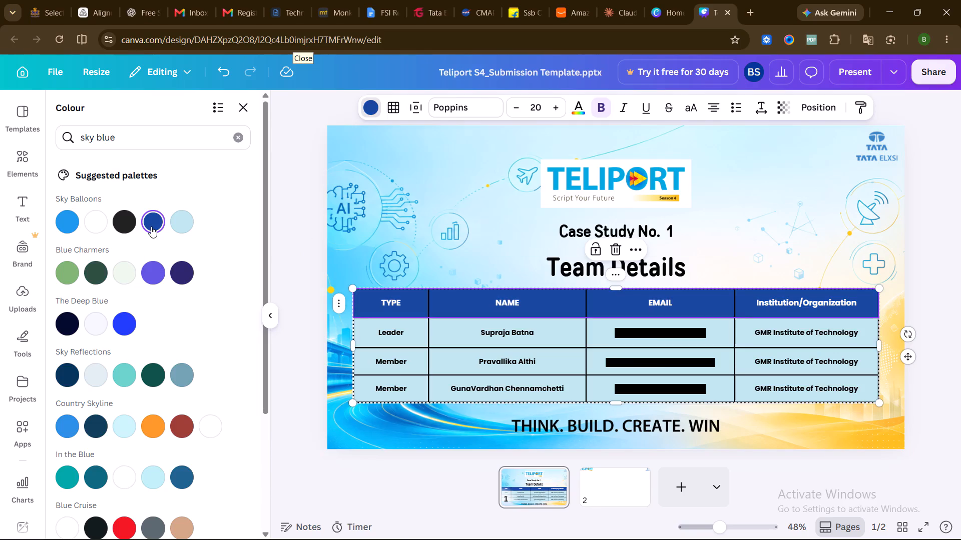
# Recolour the three rows below the table header with a custom muted light blue, #A9CFD9, and deselect the table.
pyautogui.click(420, 367)
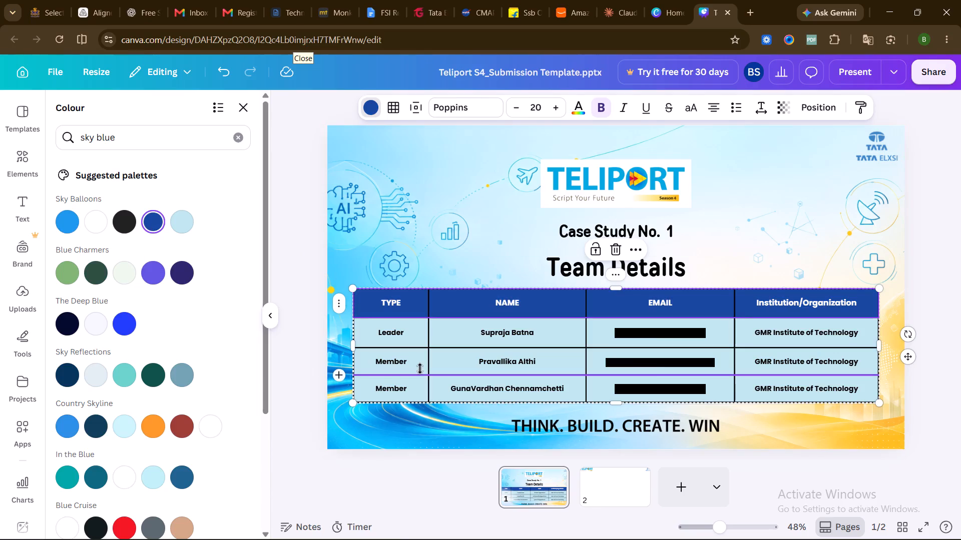
pyautogui.click(404, 335)
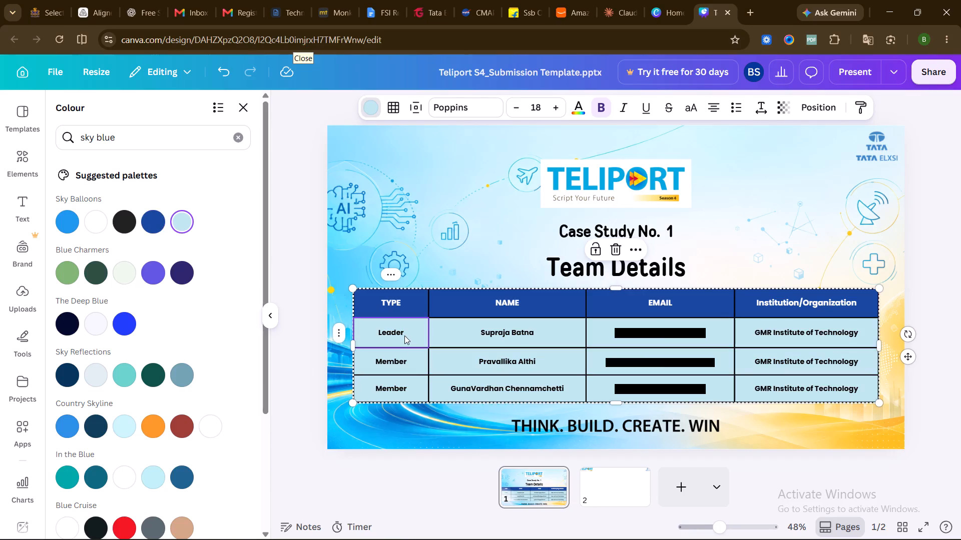
pyautogui.keyDown('shift'); pyautogui.click(806, 393); pyautogui.keyUp('shift')
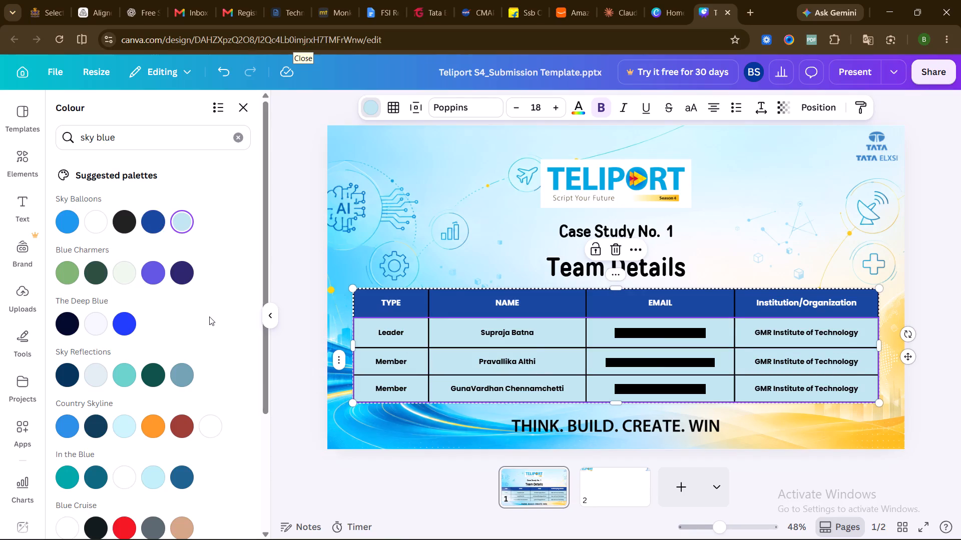
pyautogui.click(182, 226)
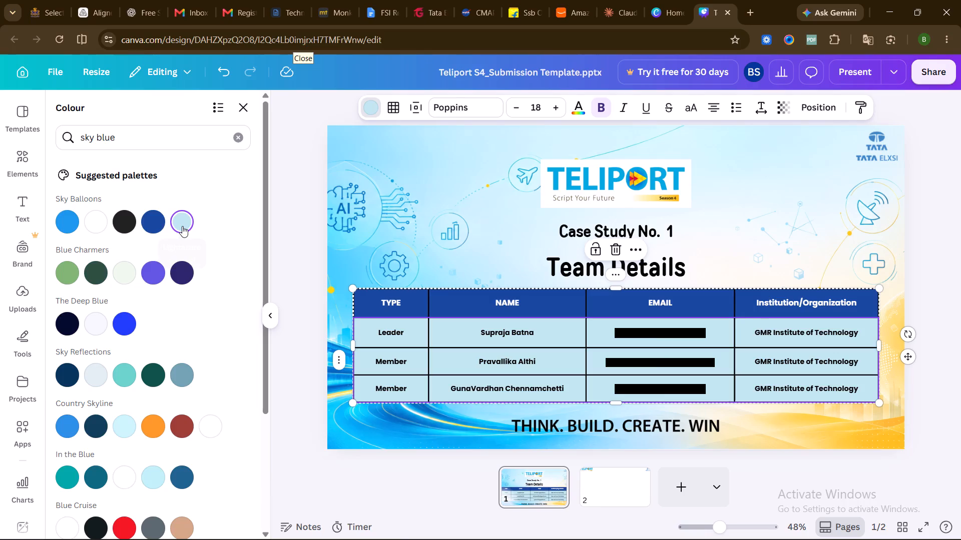
pyautogui.click(182, 219)
pyautogui.click(237, 135)
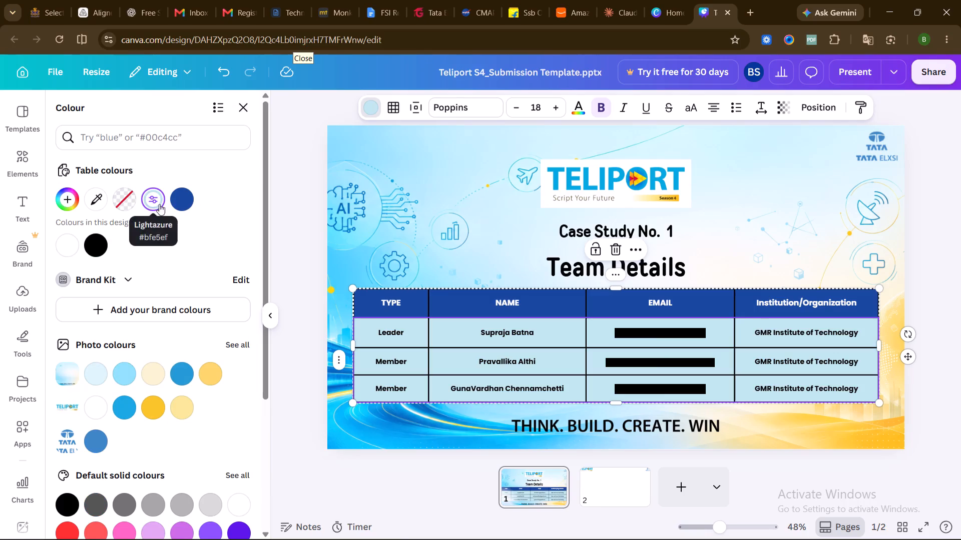
pyautogui.click(156, 200)
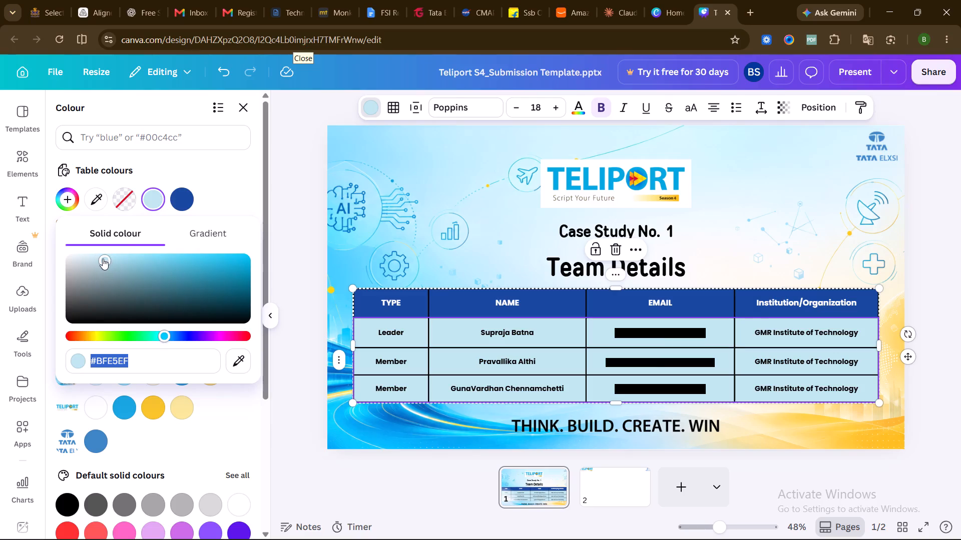
pyautogui.moveTo(103, 258); pyautogui.dragTo(100, 264)
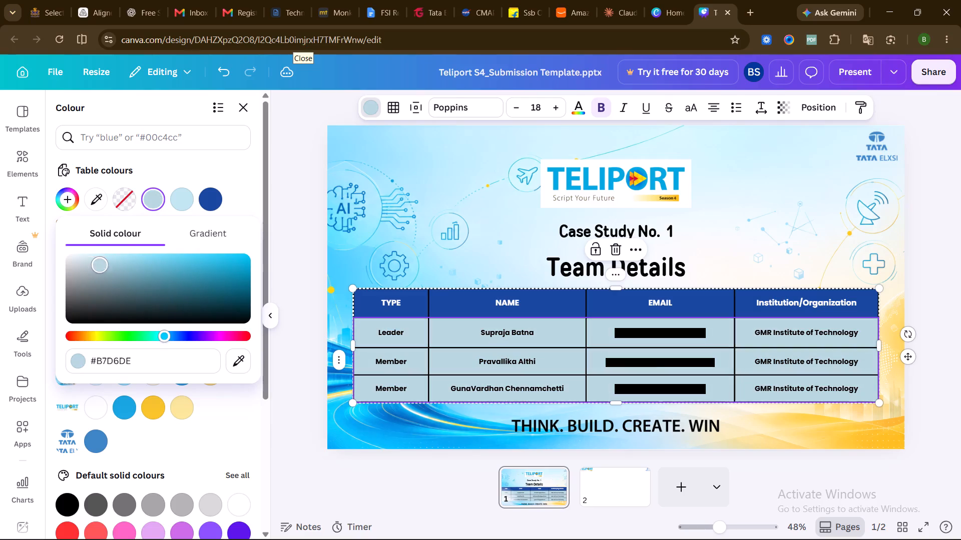
pyautogui.moveTo(100, 264); pyautogui.dragTo(108, 267)
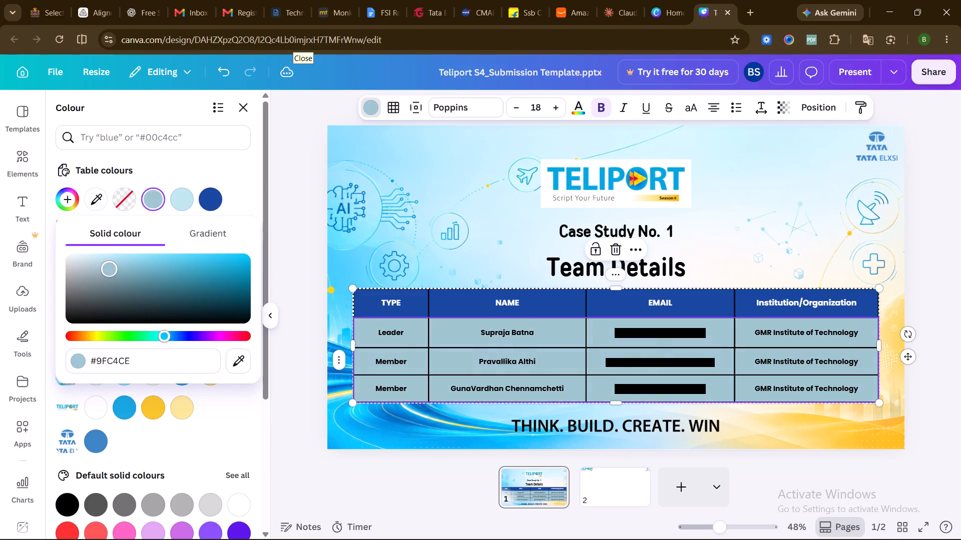
pyautogui.moveTo(108, 267); pyautogui.dragTo(105, 265)
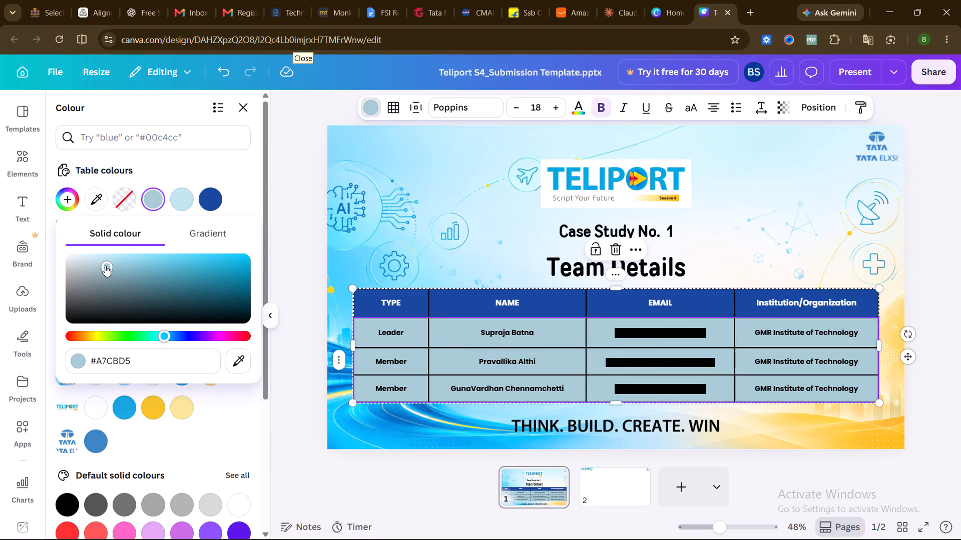
pyautogui.click(104, 265)
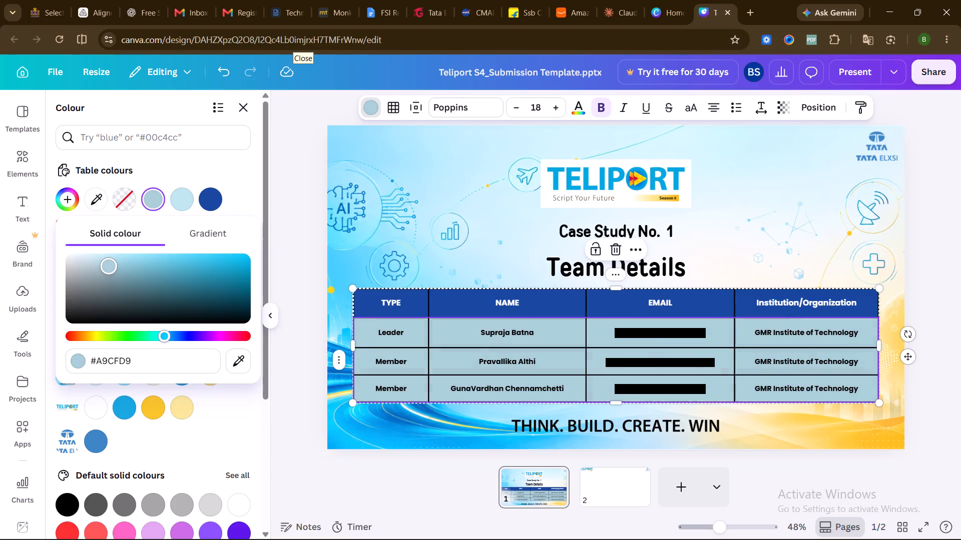
pyautogui.click(233, 213)
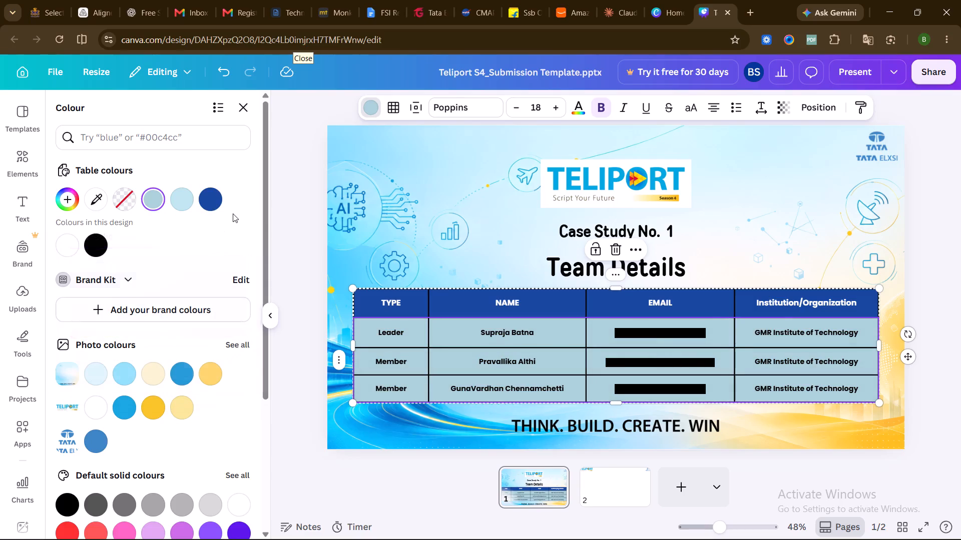
pyautogui.click(559, 297)
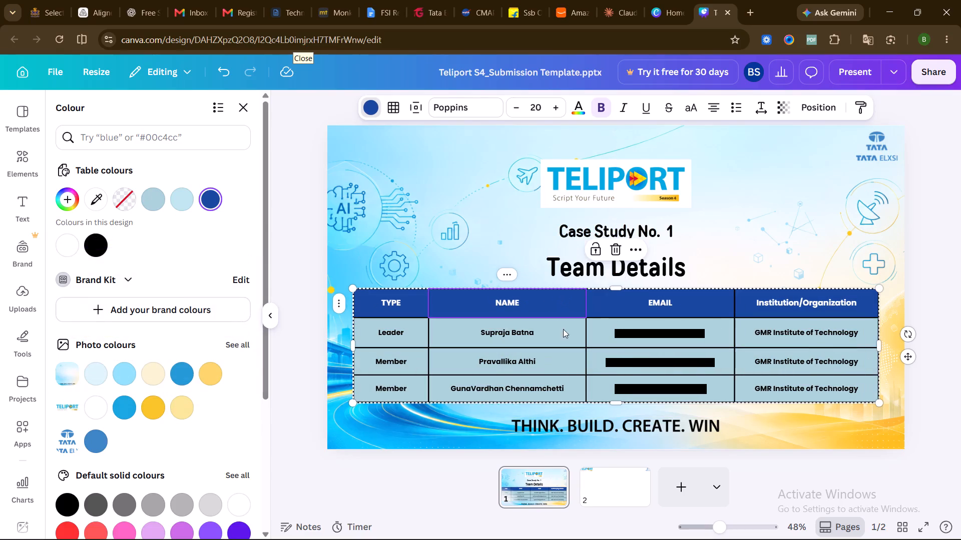
pyautogui.click(960, 376)
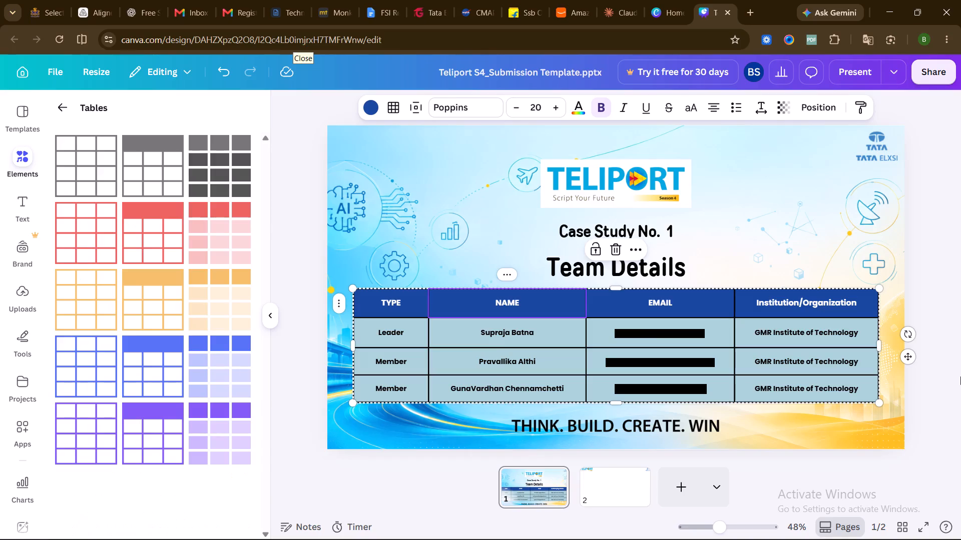
pyautogui.click(288, 383)
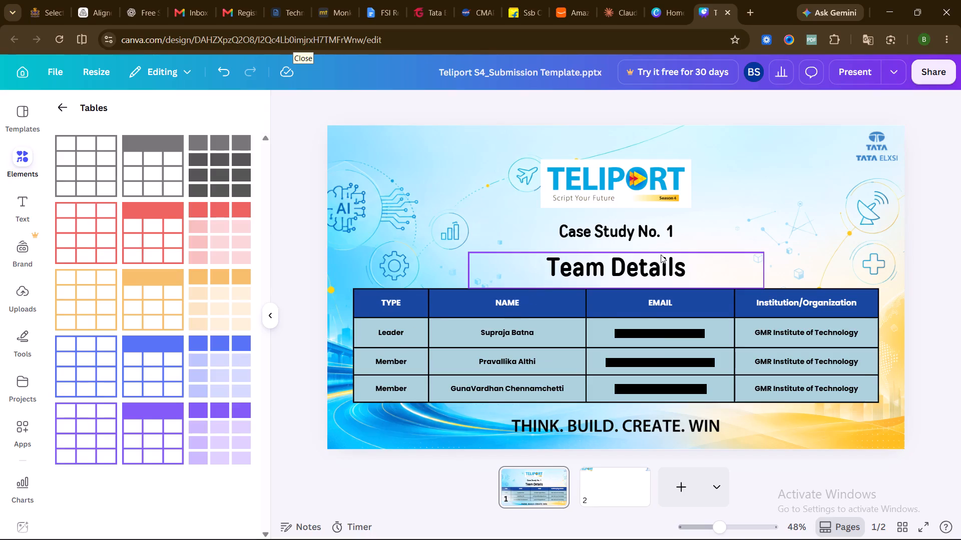
pyautogui.doubleClick(692, 261)
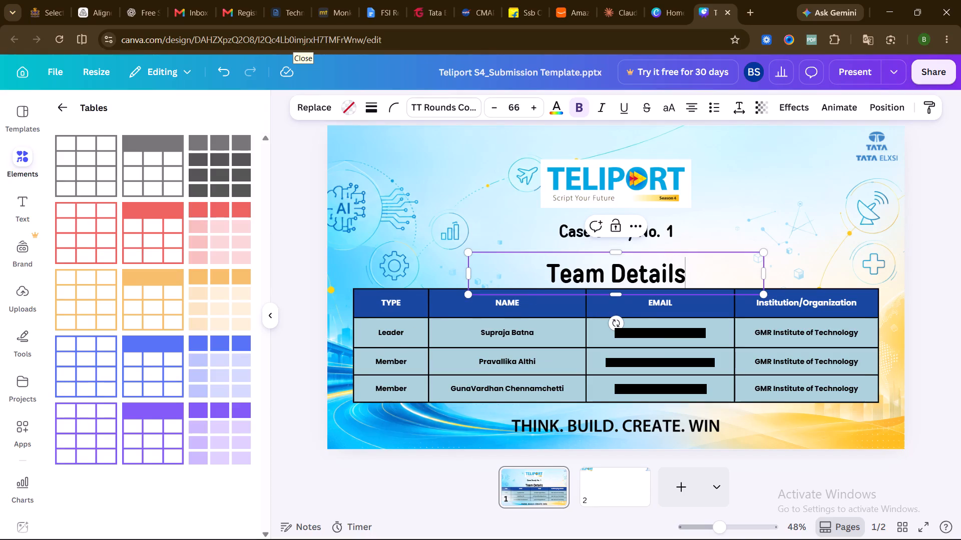
pyautogui.press('BackSpace')
pyautogui.press('BackSpace')
pyautogui.press('BackSpace')
pyautogui.press('BackSpace')
pyautogui.press('BackSpace')
pyautogui.press('BackSpace')
pyautogui.press('BackSpace')
pyautogui.press('BackSpace')
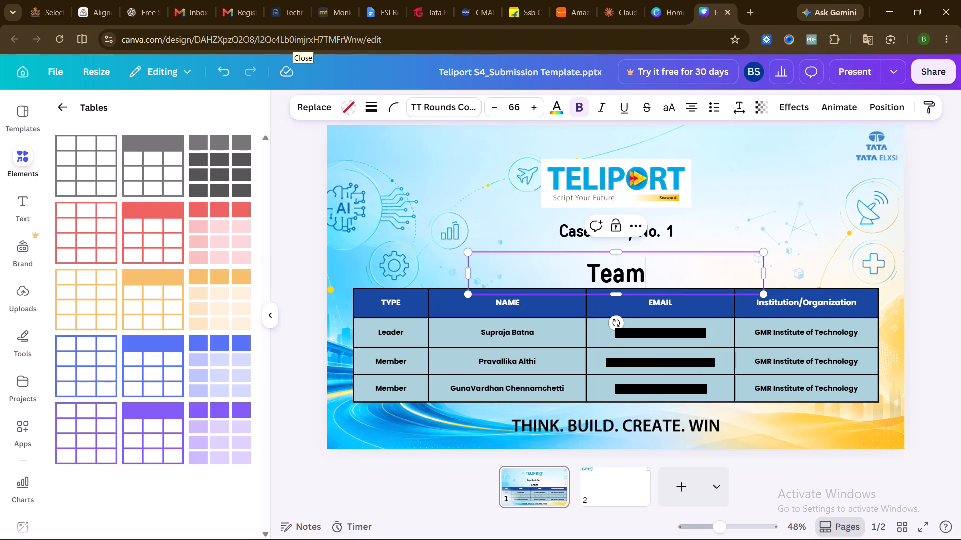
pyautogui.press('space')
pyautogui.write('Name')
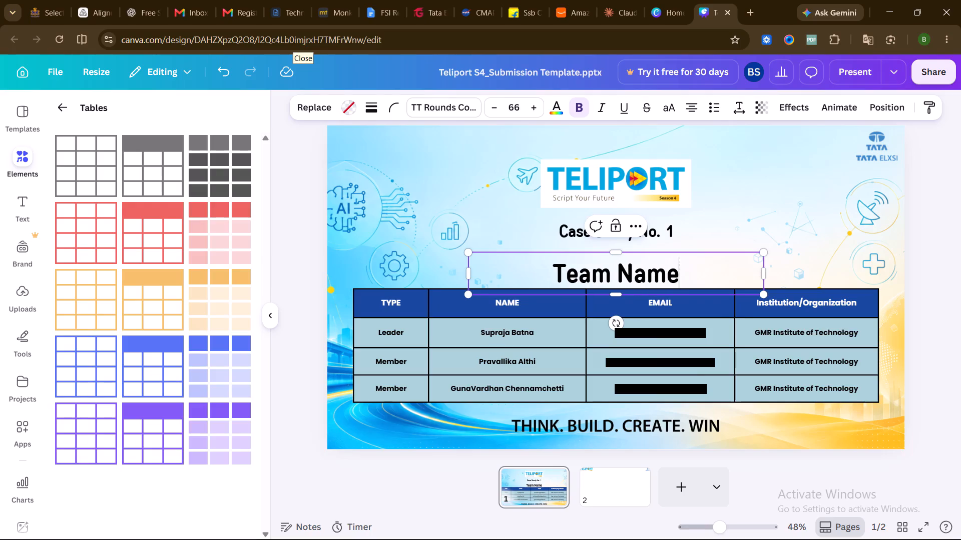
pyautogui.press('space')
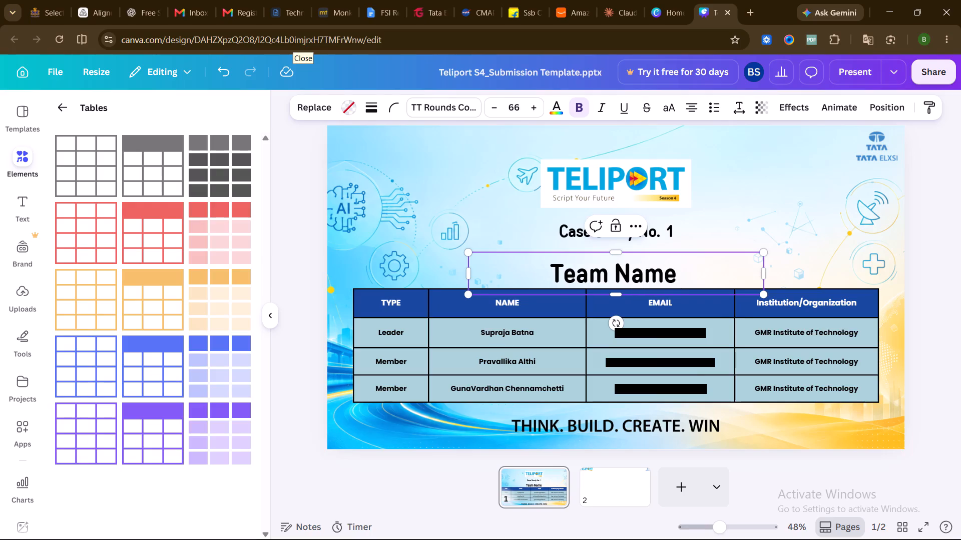
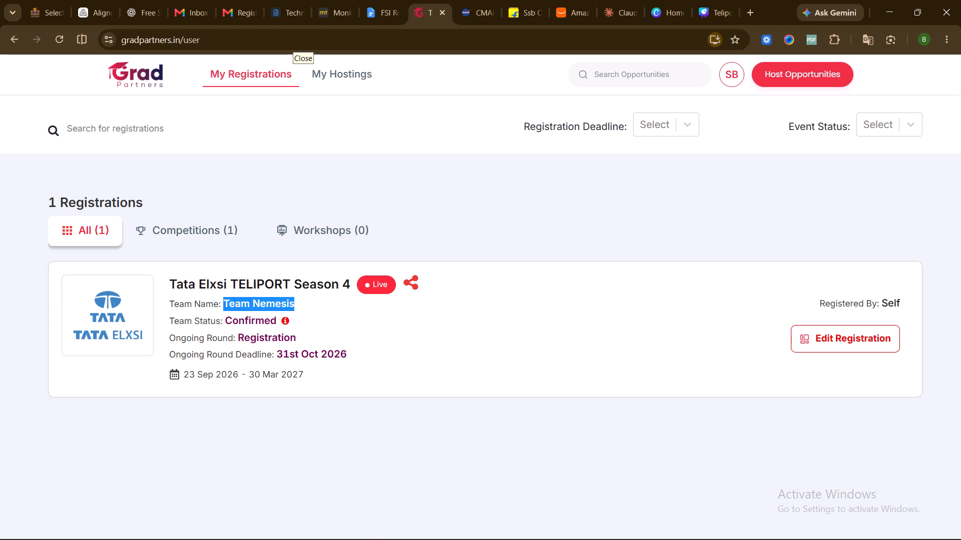
# Copy Team Nemesis from the registration page and paste it over the misspelled team name in the Canva cover heading.
pyautogui.hotkey('ctrl', 'c')
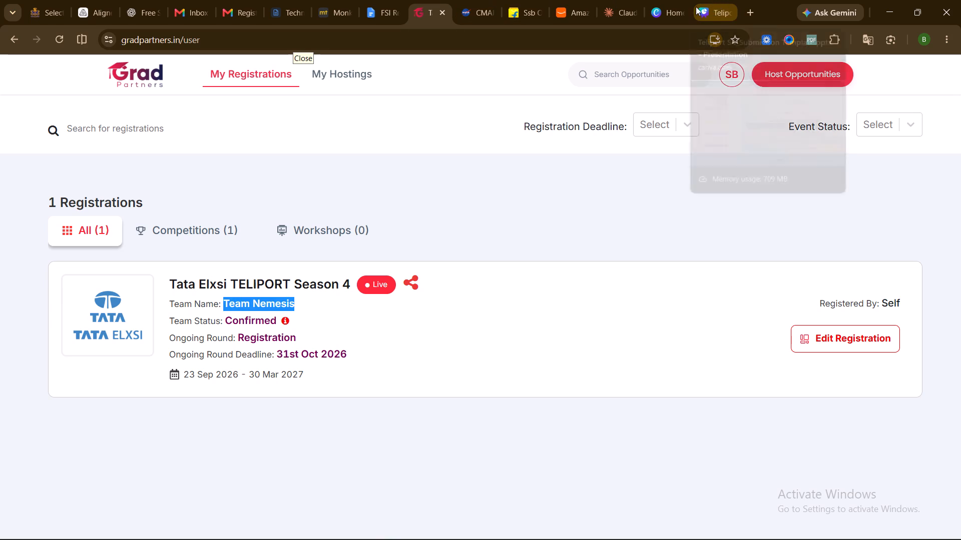
pyautogui.click(711, 11)
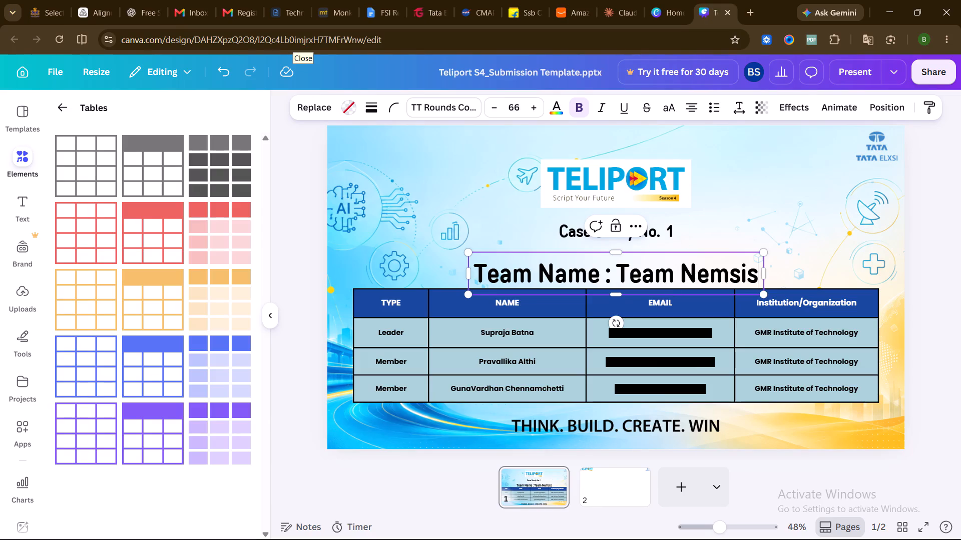
pyautogui.moveTo(752, 277); pyautogui.dragTo(626, 283)
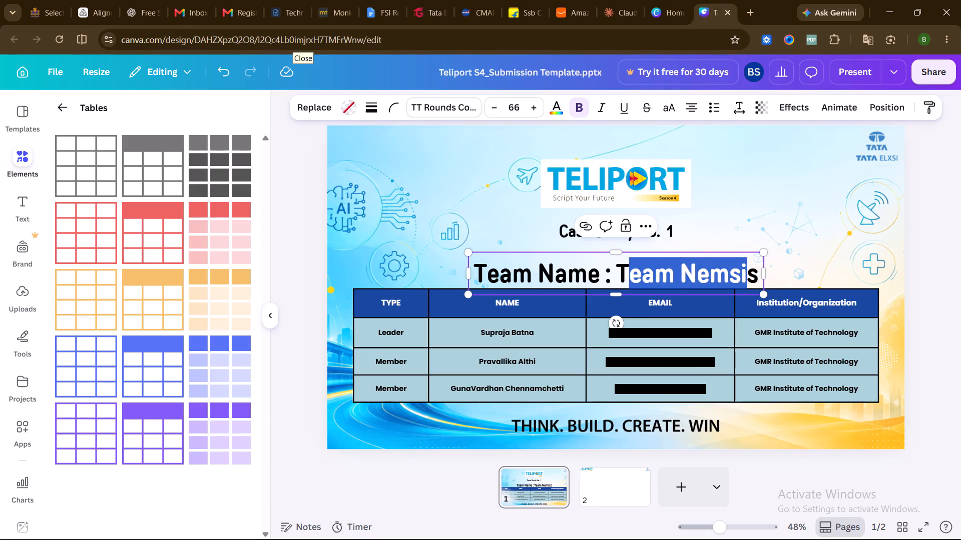
pyautogui.click(620, 276)
pyautogui.moveTo(620, 276); pyautogui.dragTo(732, 273)
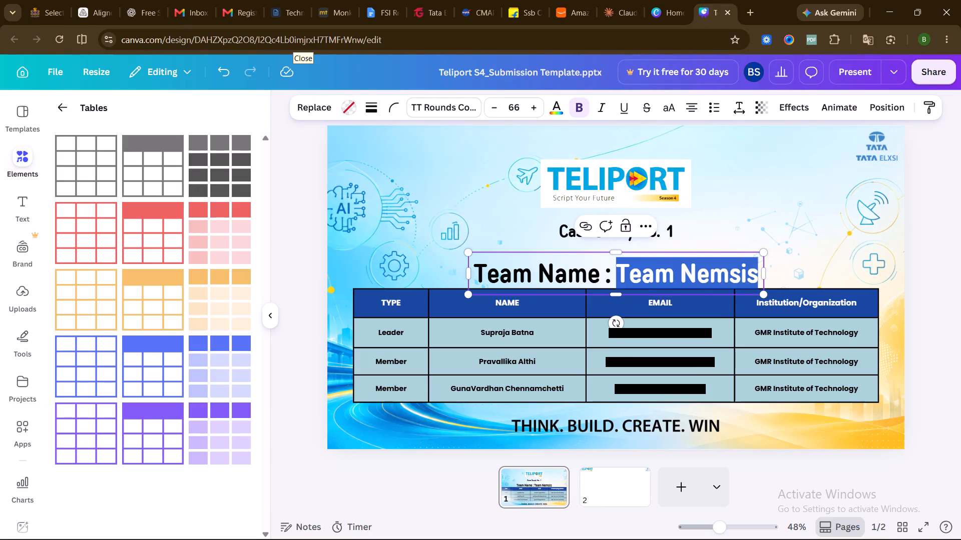
pyautogui.hotkey('ctrl', 'v')
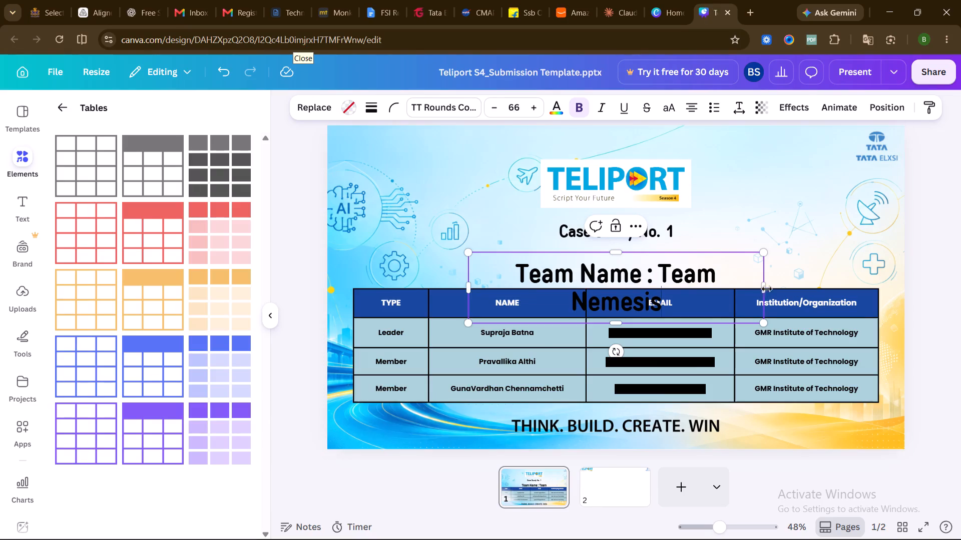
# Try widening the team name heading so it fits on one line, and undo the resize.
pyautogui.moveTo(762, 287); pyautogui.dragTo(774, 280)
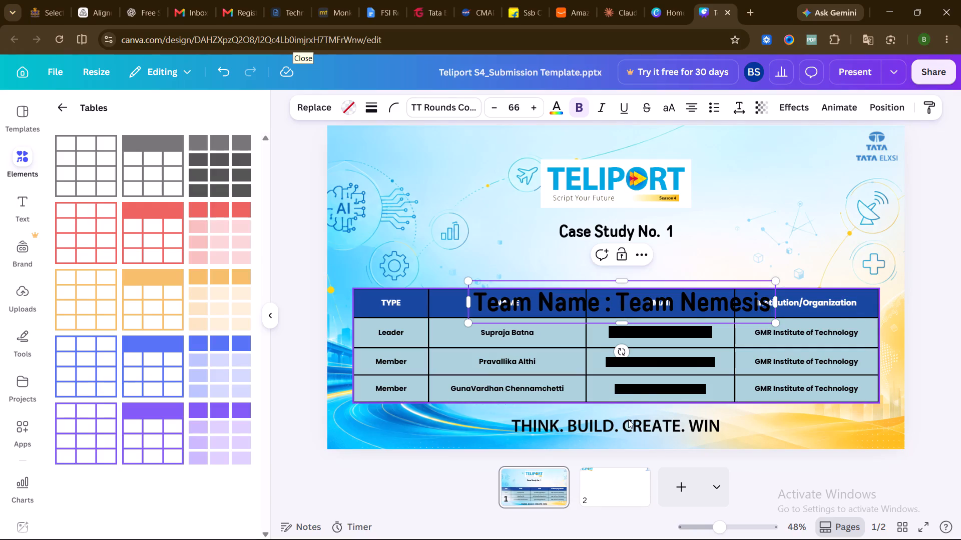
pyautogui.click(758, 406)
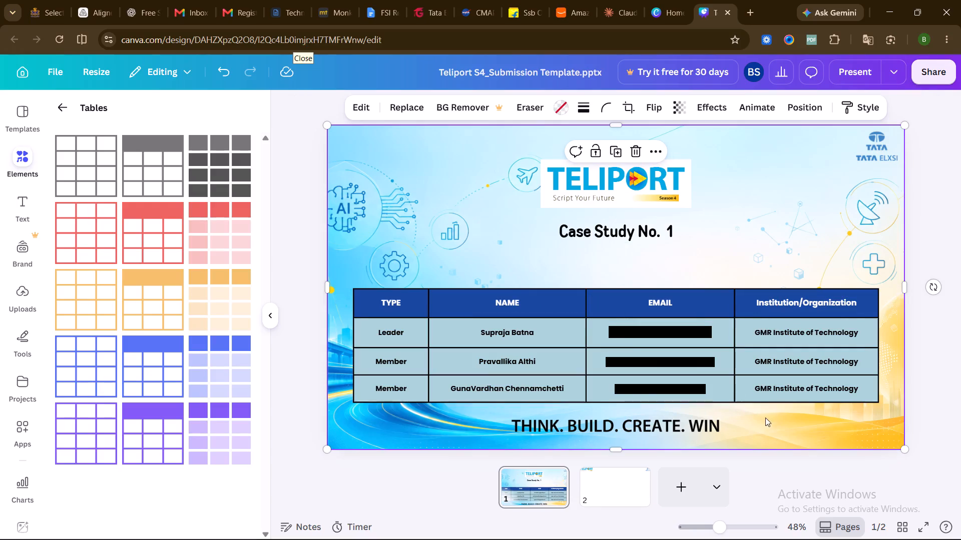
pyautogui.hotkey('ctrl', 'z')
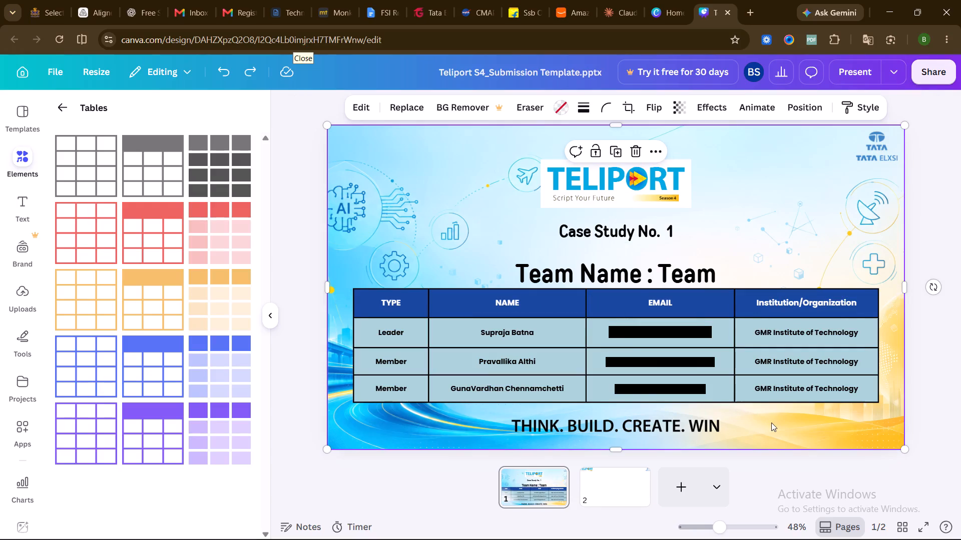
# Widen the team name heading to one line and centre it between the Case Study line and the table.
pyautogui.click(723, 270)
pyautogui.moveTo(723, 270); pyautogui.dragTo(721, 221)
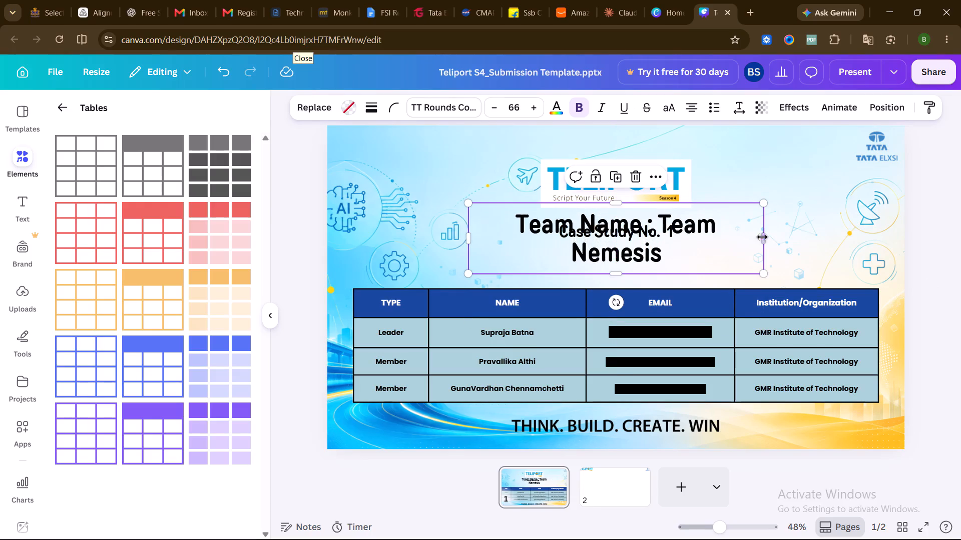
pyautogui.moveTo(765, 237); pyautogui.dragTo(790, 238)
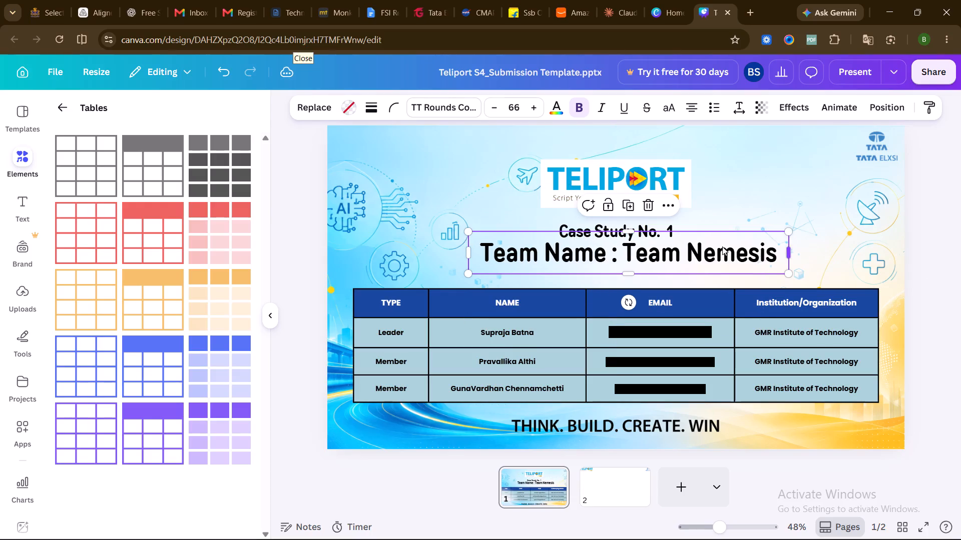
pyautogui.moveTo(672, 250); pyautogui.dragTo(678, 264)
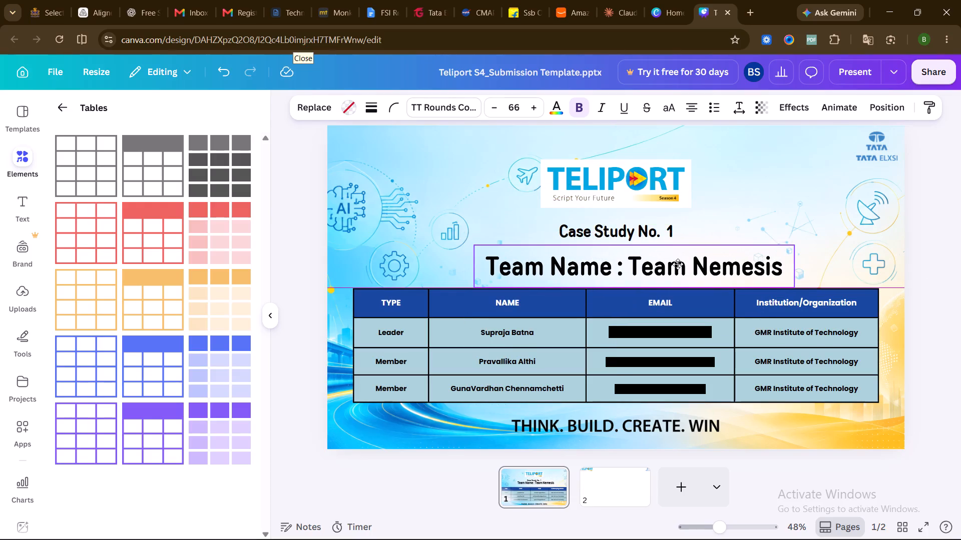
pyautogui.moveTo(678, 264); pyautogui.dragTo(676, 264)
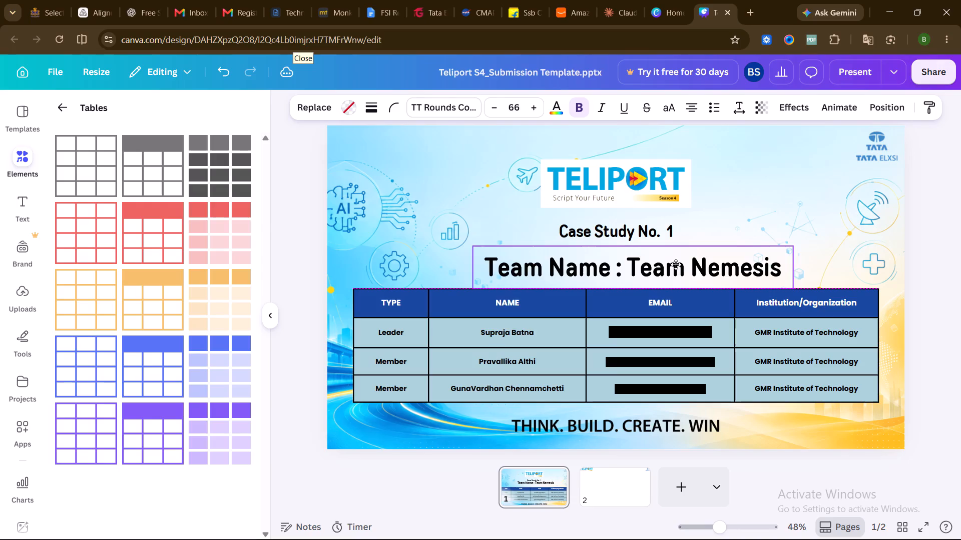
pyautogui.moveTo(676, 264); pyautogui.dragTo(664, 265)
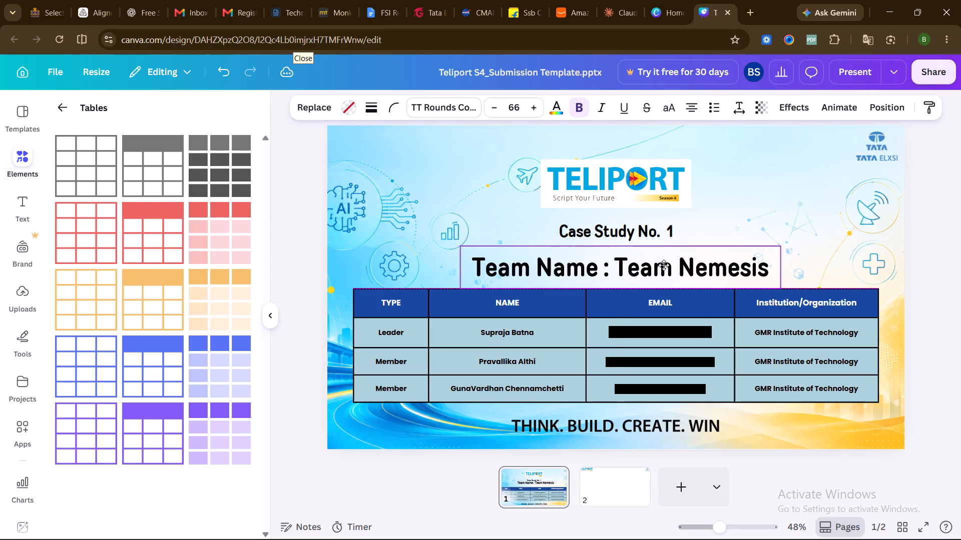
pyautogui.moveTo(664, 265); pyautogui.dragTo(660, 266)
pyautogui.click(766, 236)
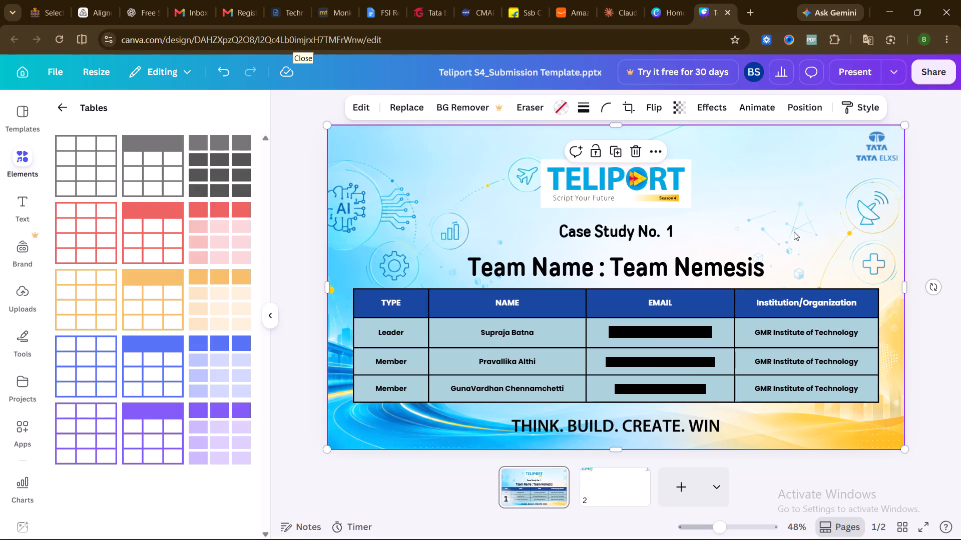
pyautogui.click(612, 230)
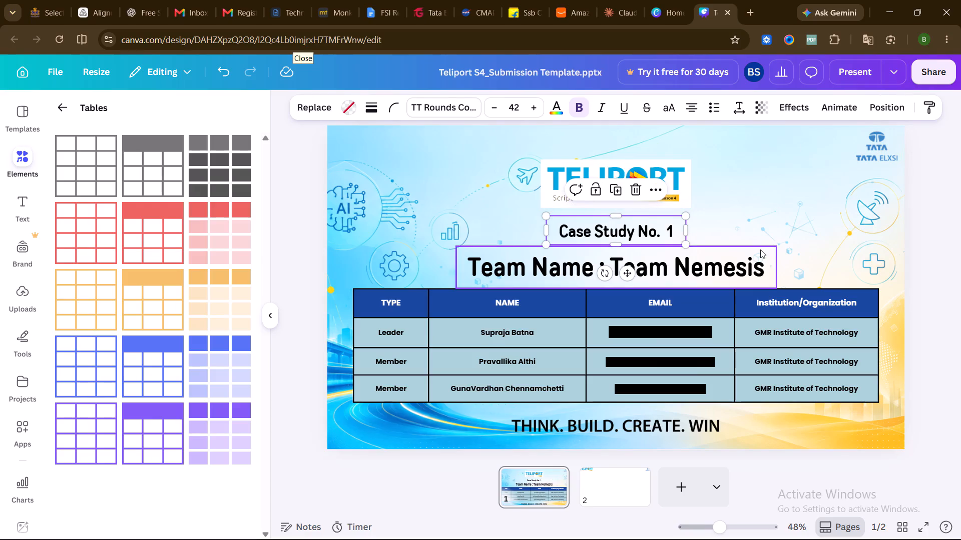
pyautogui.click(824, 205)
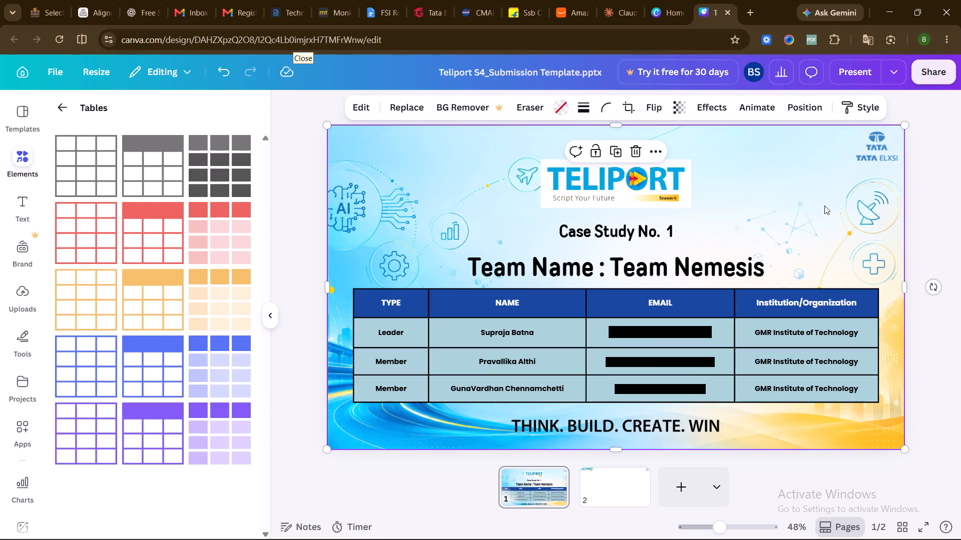
# Copy the full heading text "Team Name : Team Nemesis".
pyautogui.doubleClick(752, 266)
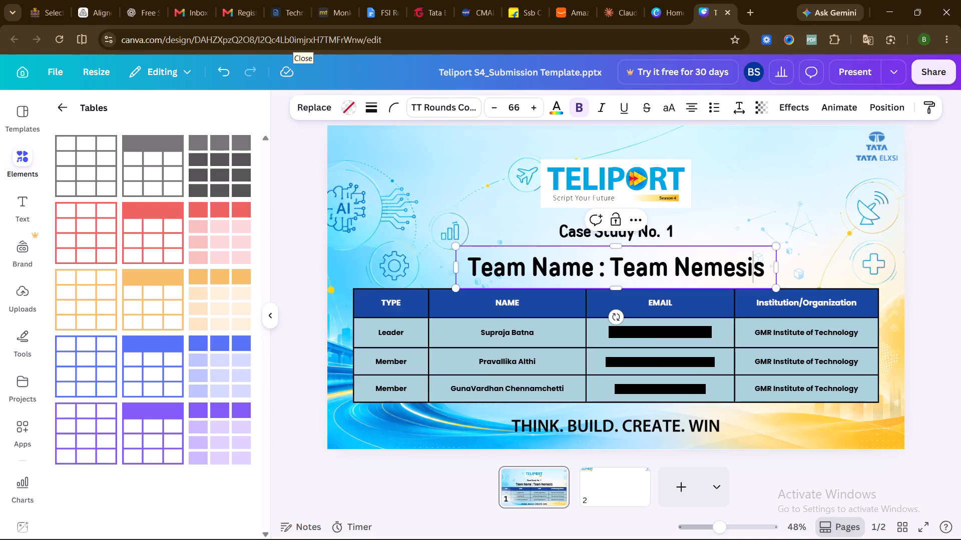
pyautogui.click(761, 266)
pyautogui.hotkey('ctrl', 'a')
pyautogui.hotkey('ctrl', 'c')
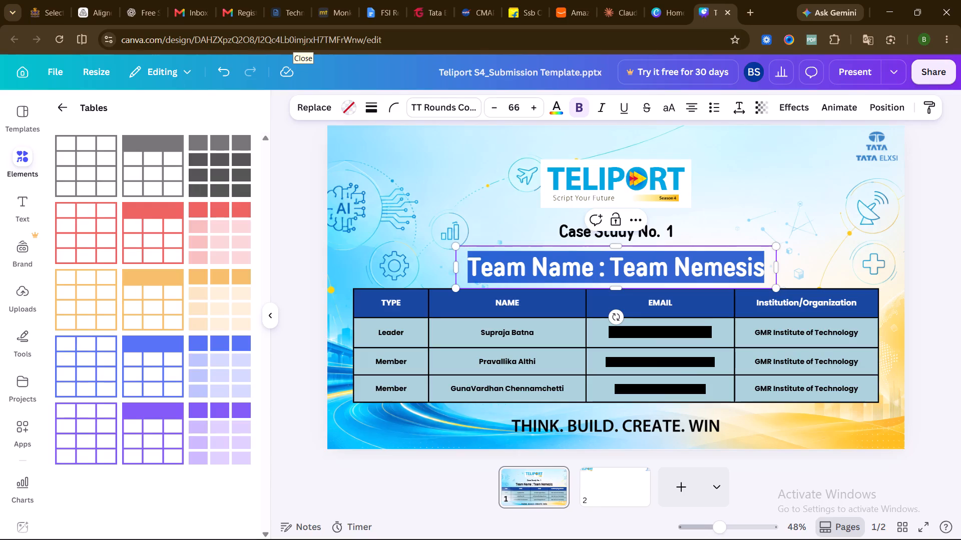
# Undo the team name heading edits back to the original "Team Details" text.
pyautogui.click(768, 266)
pyautogui.hotkey('ctrl', 'z')
pyautogui.hotkey('ctrl', 'z')
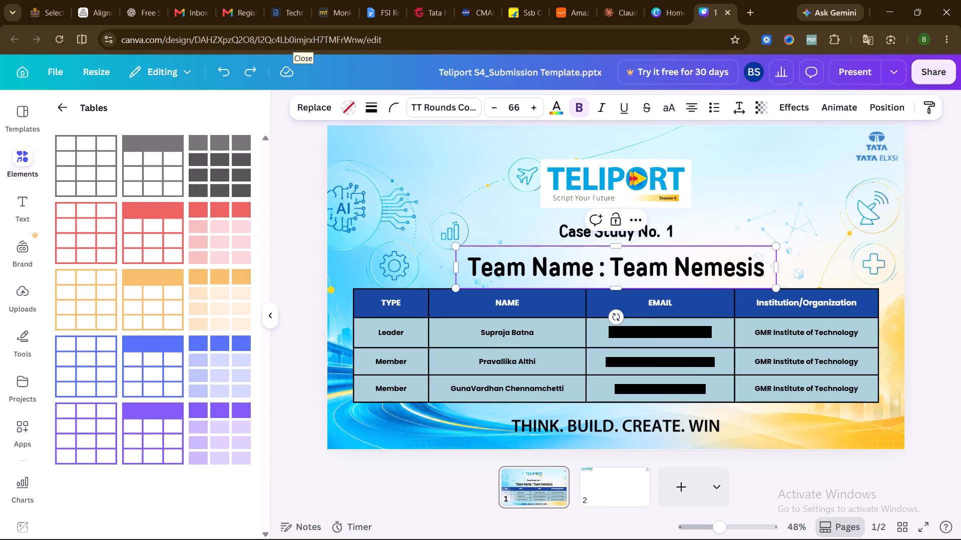
pyautogui.hotkey('ctrl', 'z')
pyautogui.hotkey('ctrl', 'z')
pyautogui.hotkey('ctrl', 'z')
pyautogui.hotkey('ctrl', 'z')
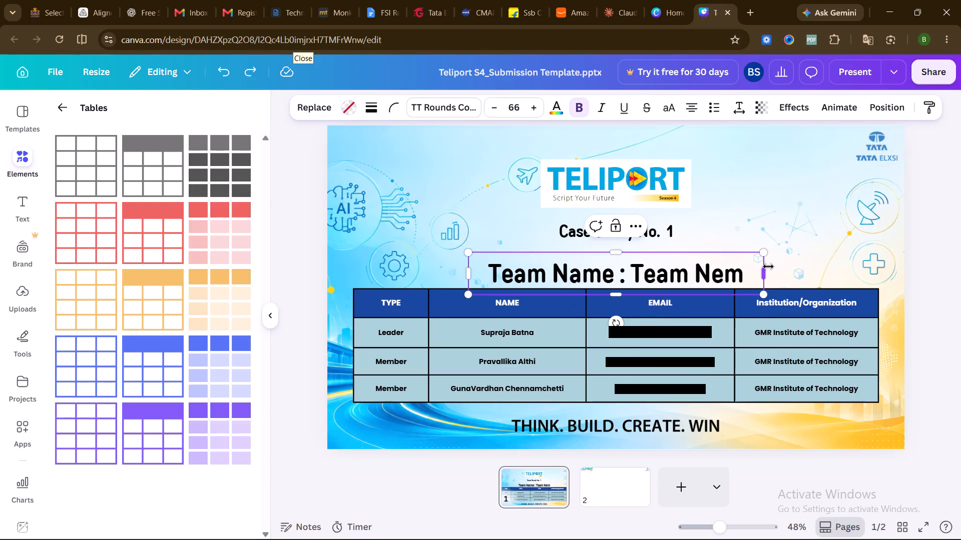
pyautogui.hotkey('ctrl', 'z')
pyautogui.hotkey('ctrl', 'z')
pyautogui.hotkey('ctrl', 'z')
pyautogui.hotkey('ctrl', 'z')
pyautogui.hotkey('ctrl', 'z')
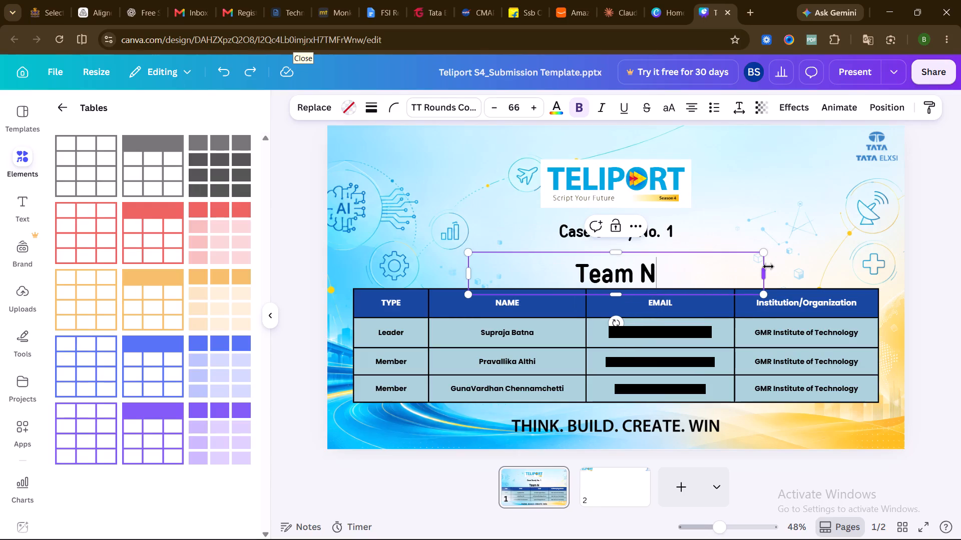
pyautogui.hotkey('ctrl', 'z')
pyautogui.hotkey('ctrl', 'z')
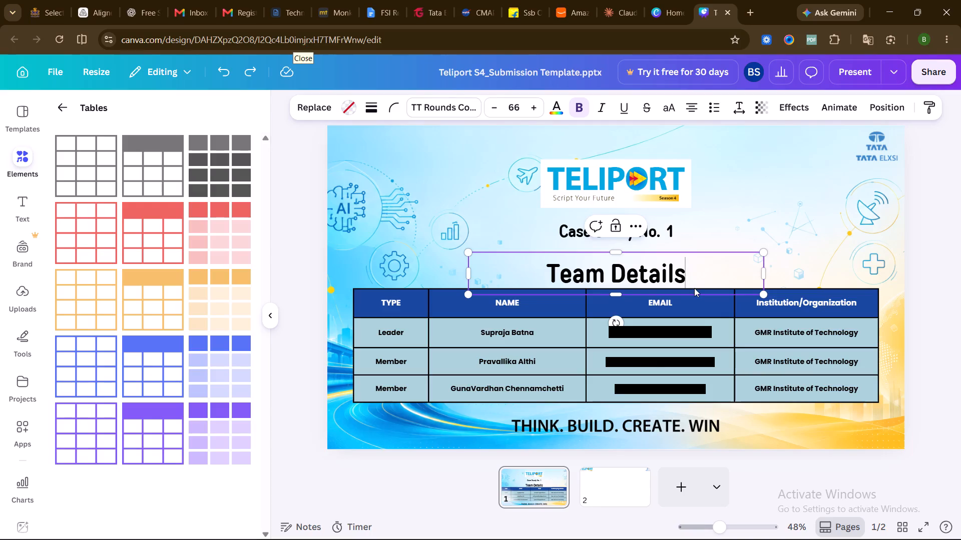
# Move the Team Details heading up, away from the table and closer to the Case Study line.
pyautogui.click(698, 267)
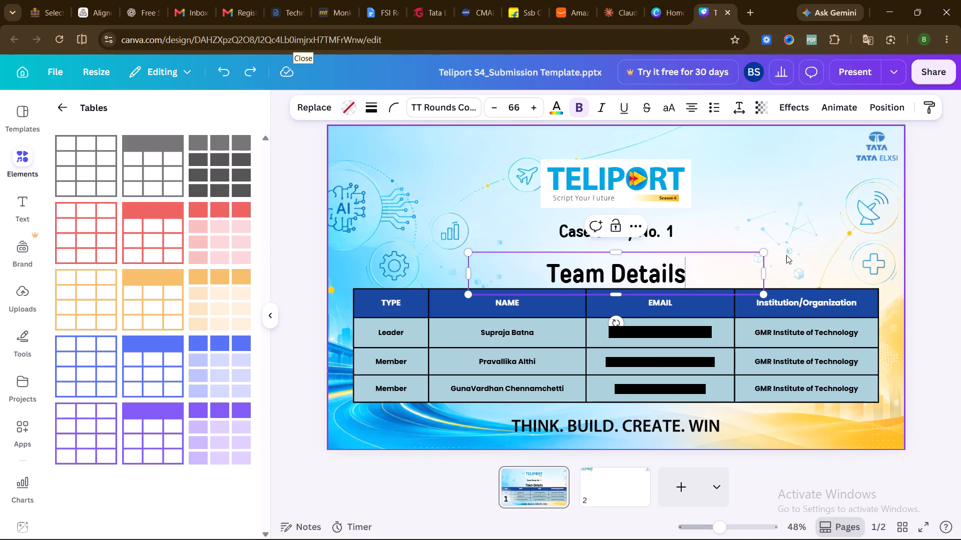
pyautogui.click(786, 255)
pyautogui.moveTo(657, 265); pyautogui.dragTo(661, 243)
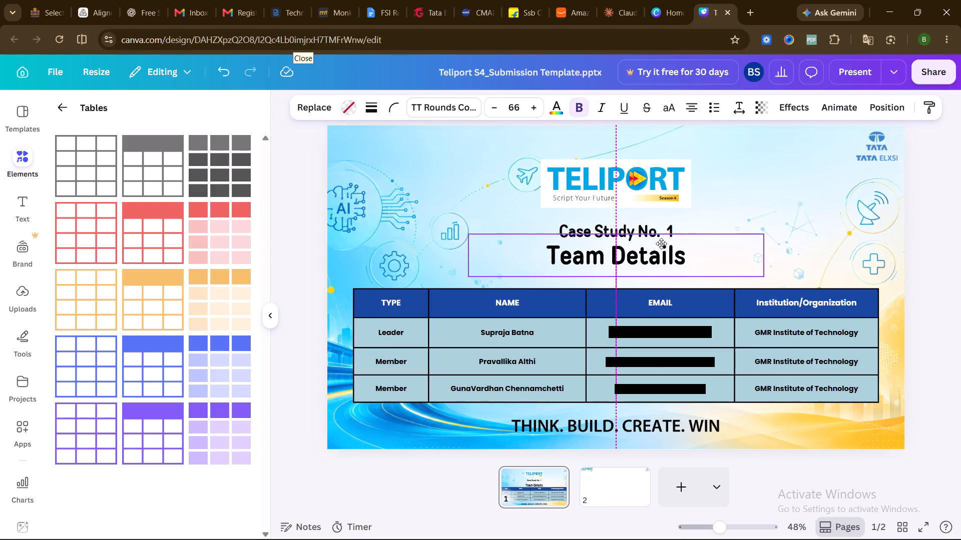
pyautogui.moveTo(661, 243); pyautogui.dragTo(662, 243)
# Add "Team Name : Team Nemesis" on a new line under Team Details, widening the text box to keep it on one line.
pyautogui.doubleClick(700, 251)
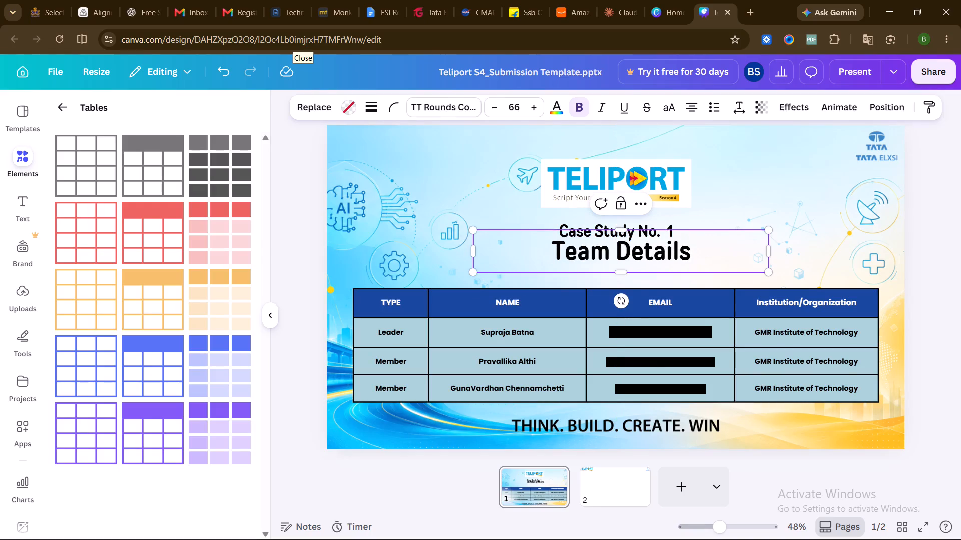
pyautogui.press('Return')
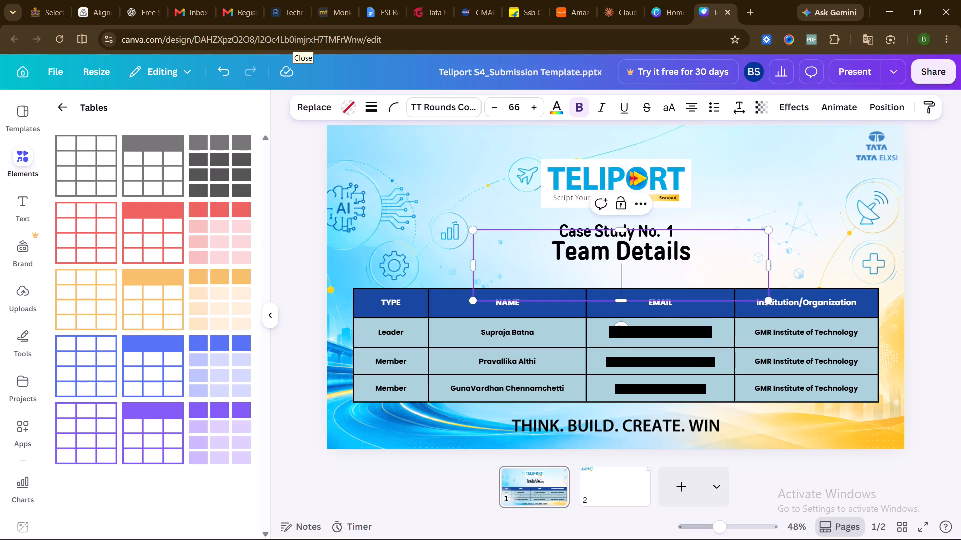
pyautogui.hotkey('ctrl', 'v')
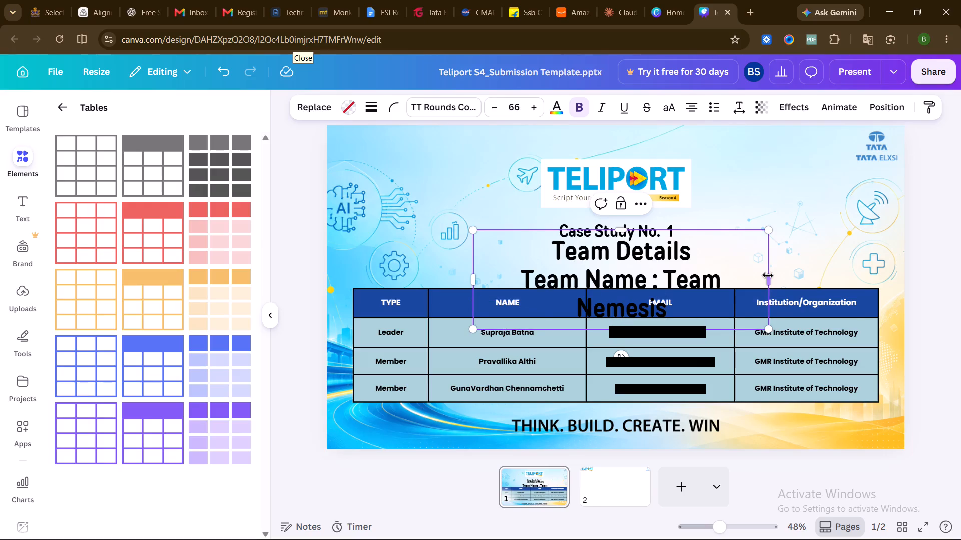
pyautogui.moveTo(768, 276); pyautogui.dragTo(790, 270)
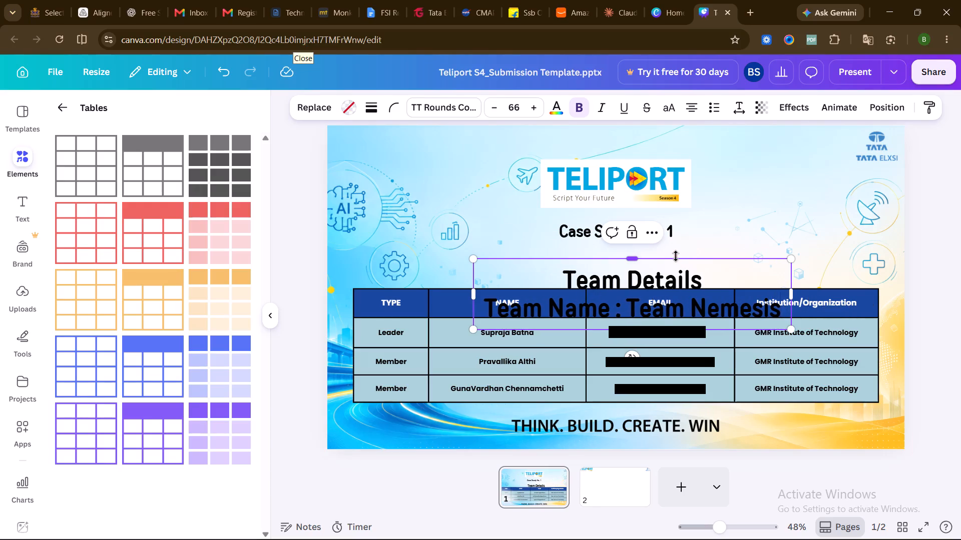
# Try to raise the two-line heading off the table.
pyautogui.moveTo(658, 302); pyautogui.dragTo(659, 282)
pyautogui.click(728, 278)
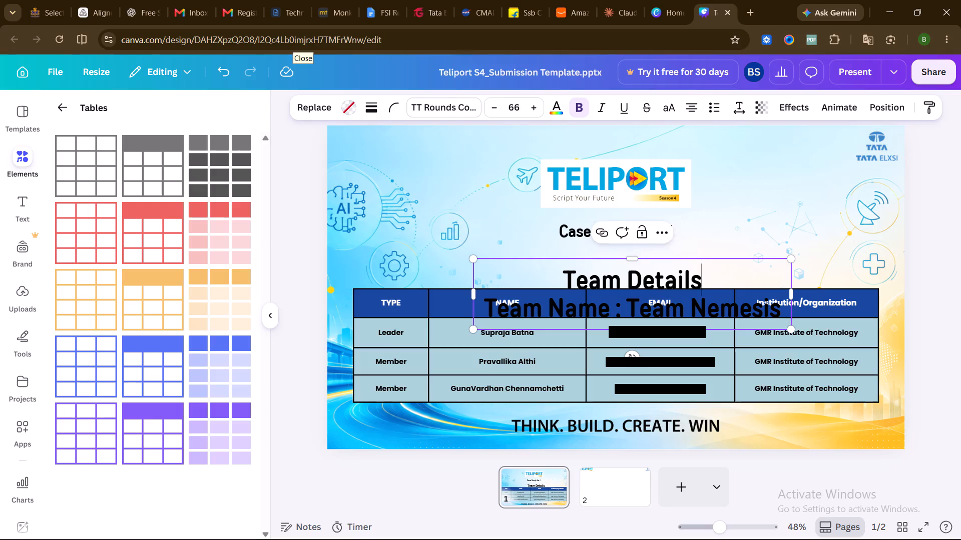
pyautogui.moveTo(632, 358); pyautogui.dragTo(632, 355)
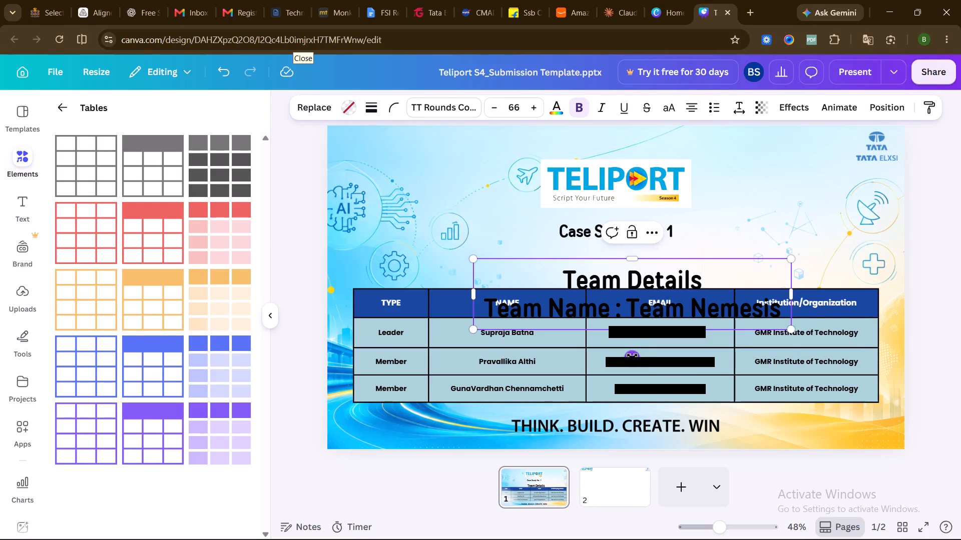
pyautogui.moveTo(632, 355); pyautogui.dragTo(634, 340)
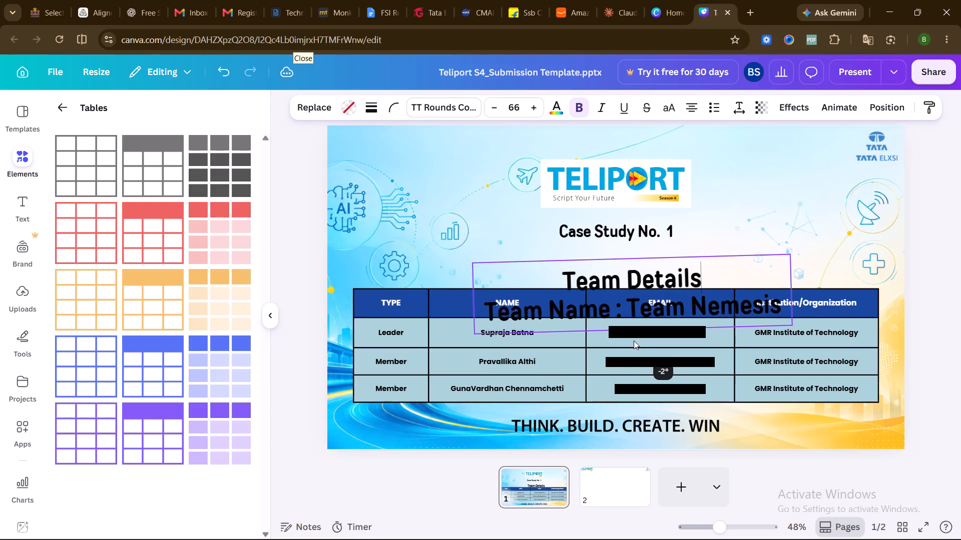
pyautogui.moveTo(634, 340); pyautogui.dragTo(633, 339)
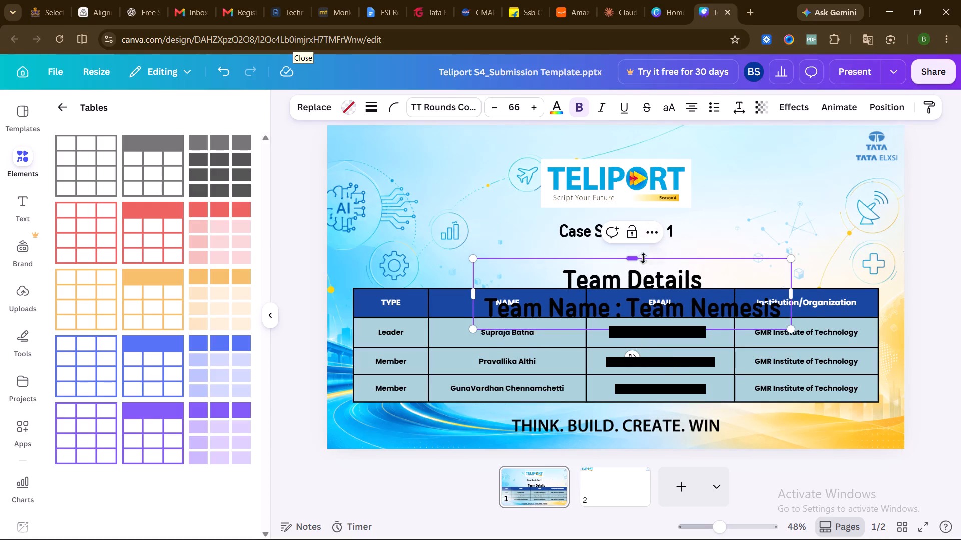
# Raise the two-line heading's text box so its bottom edge sits at the top of the table.
pyautogui.moveTo(633, 260); pyautogui.dragTo(632, 238)
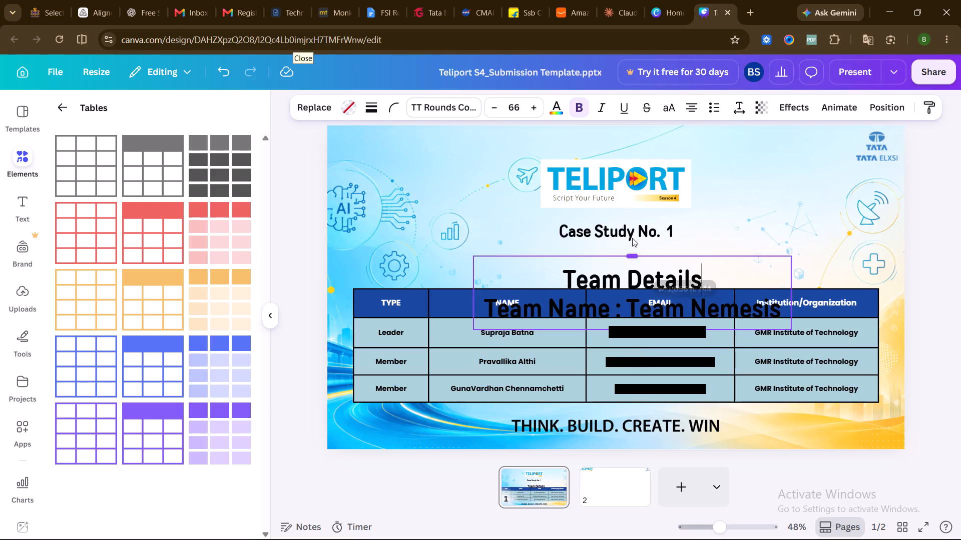
pyautogui.moveTo(632, 238); pyautogui.dragTo(632, 222)
pyautogui.moveTo(633, 328); pyautogui.dragTo(633, 276)
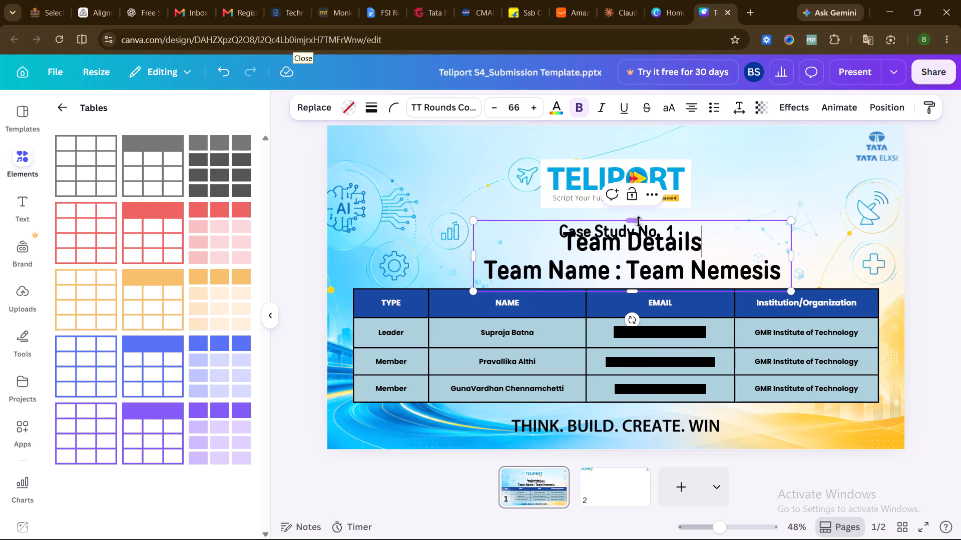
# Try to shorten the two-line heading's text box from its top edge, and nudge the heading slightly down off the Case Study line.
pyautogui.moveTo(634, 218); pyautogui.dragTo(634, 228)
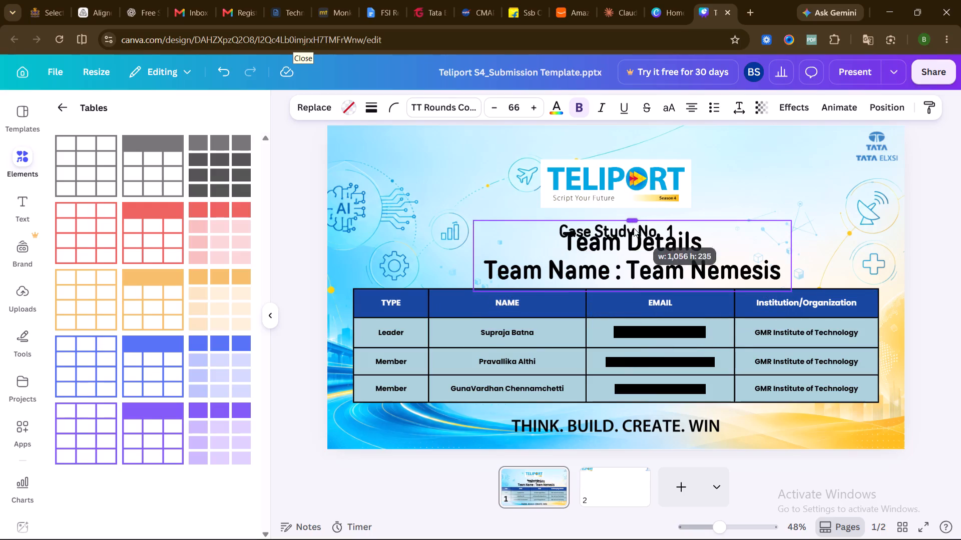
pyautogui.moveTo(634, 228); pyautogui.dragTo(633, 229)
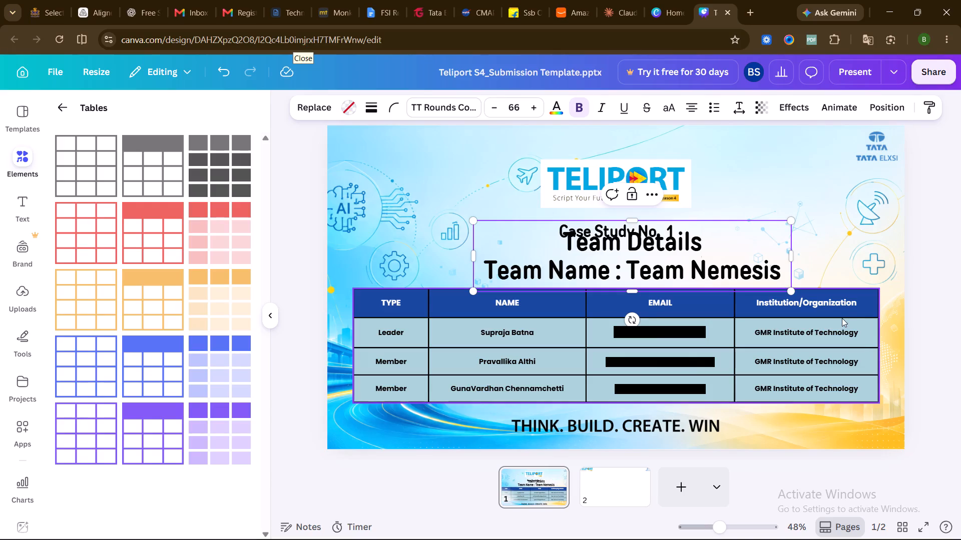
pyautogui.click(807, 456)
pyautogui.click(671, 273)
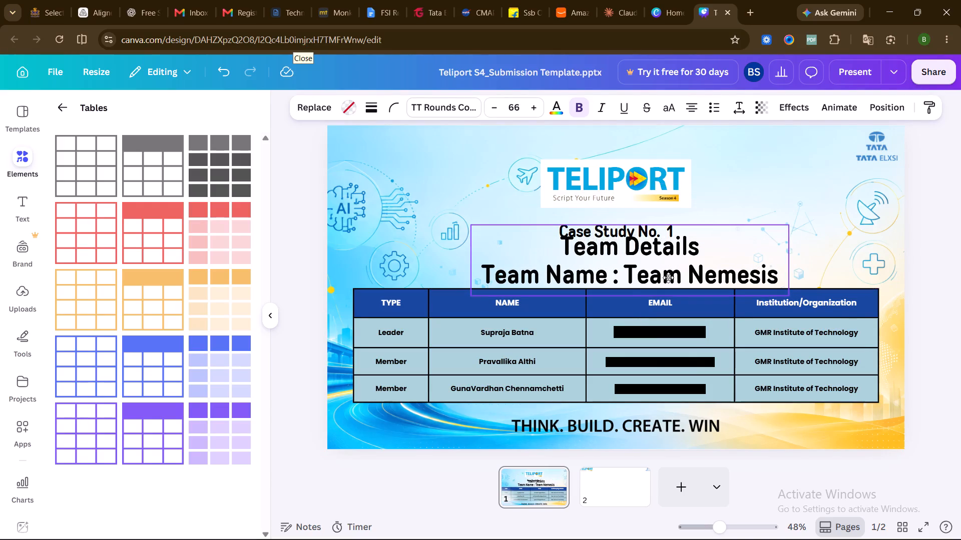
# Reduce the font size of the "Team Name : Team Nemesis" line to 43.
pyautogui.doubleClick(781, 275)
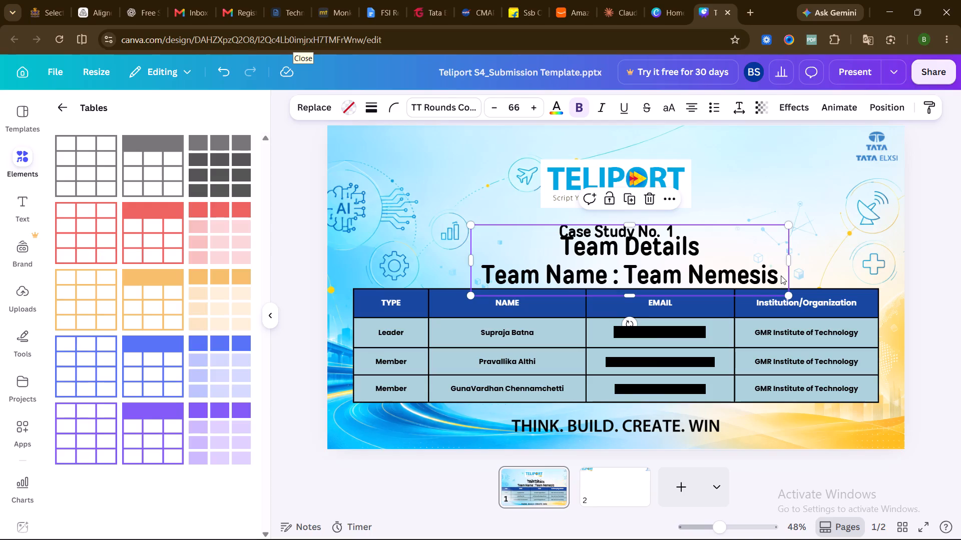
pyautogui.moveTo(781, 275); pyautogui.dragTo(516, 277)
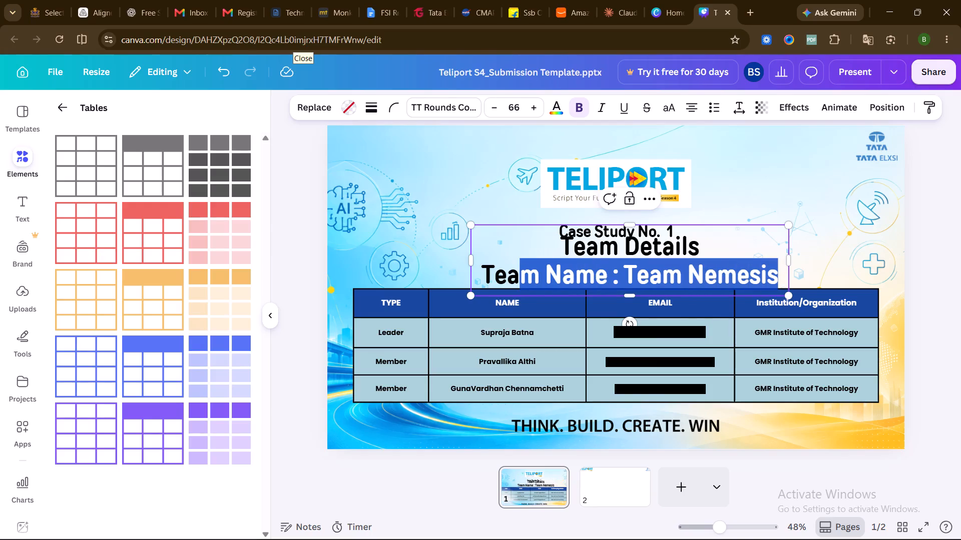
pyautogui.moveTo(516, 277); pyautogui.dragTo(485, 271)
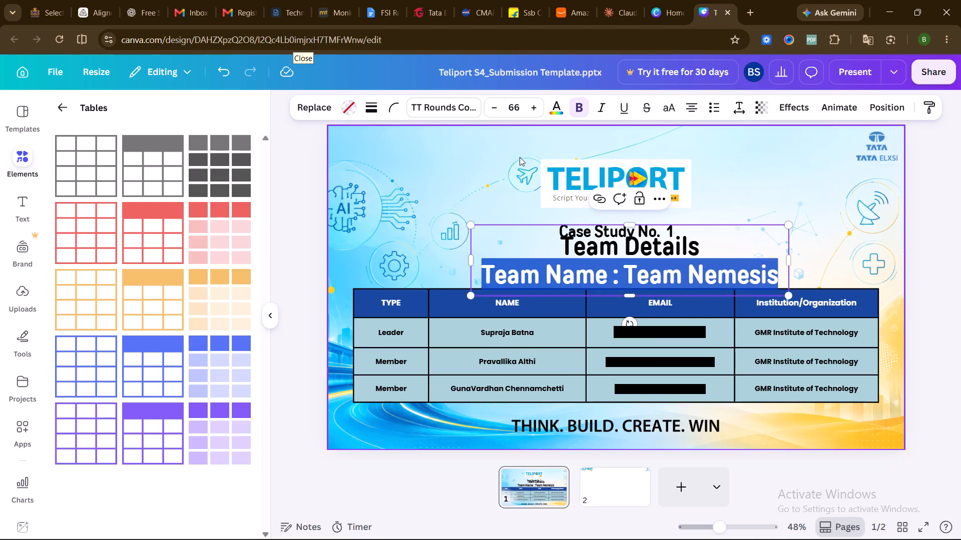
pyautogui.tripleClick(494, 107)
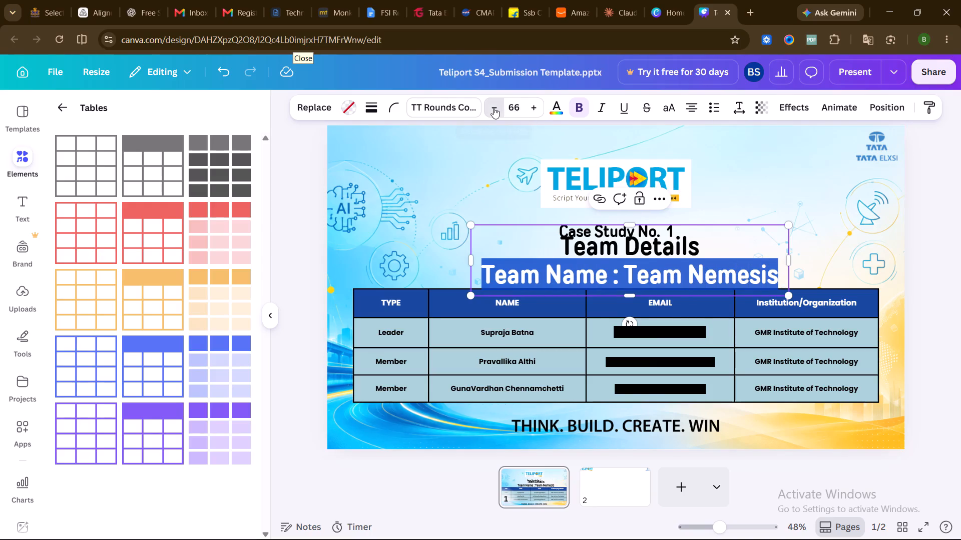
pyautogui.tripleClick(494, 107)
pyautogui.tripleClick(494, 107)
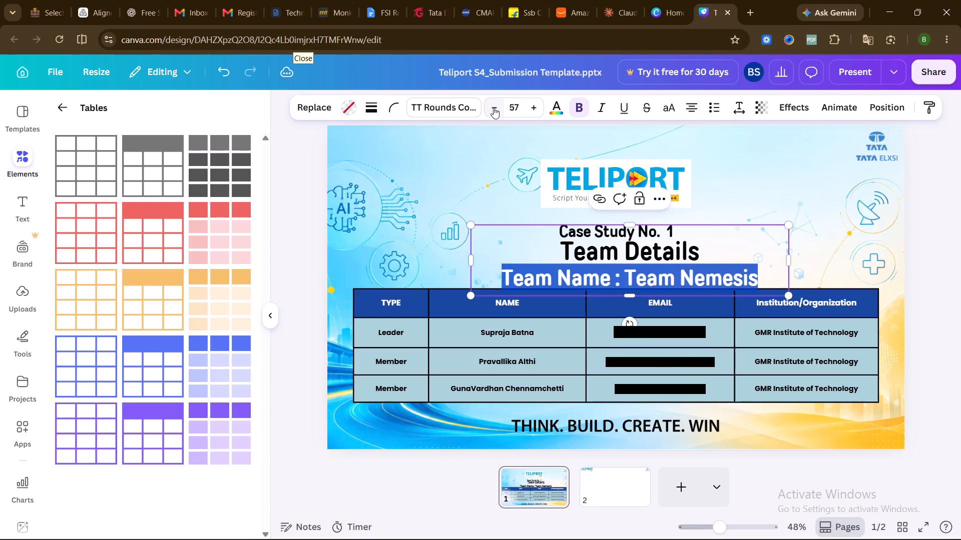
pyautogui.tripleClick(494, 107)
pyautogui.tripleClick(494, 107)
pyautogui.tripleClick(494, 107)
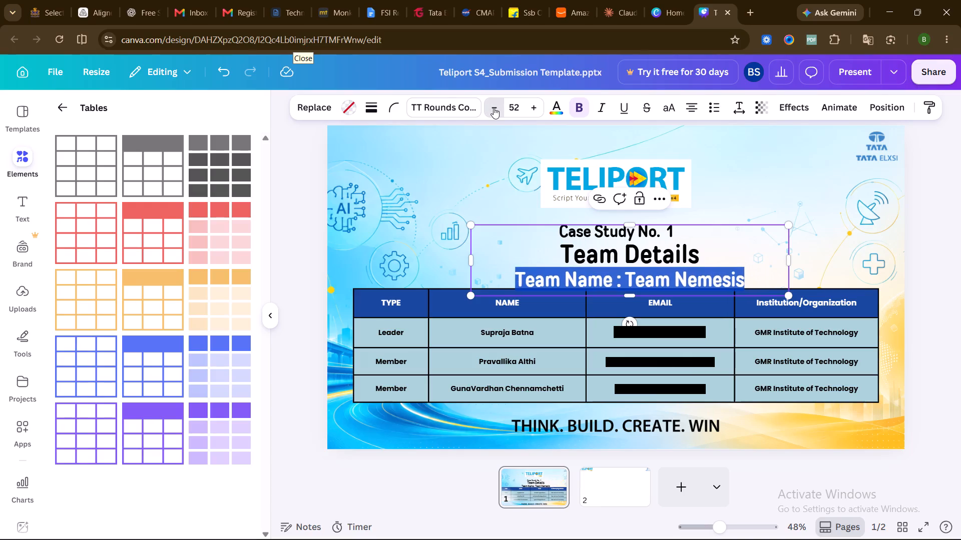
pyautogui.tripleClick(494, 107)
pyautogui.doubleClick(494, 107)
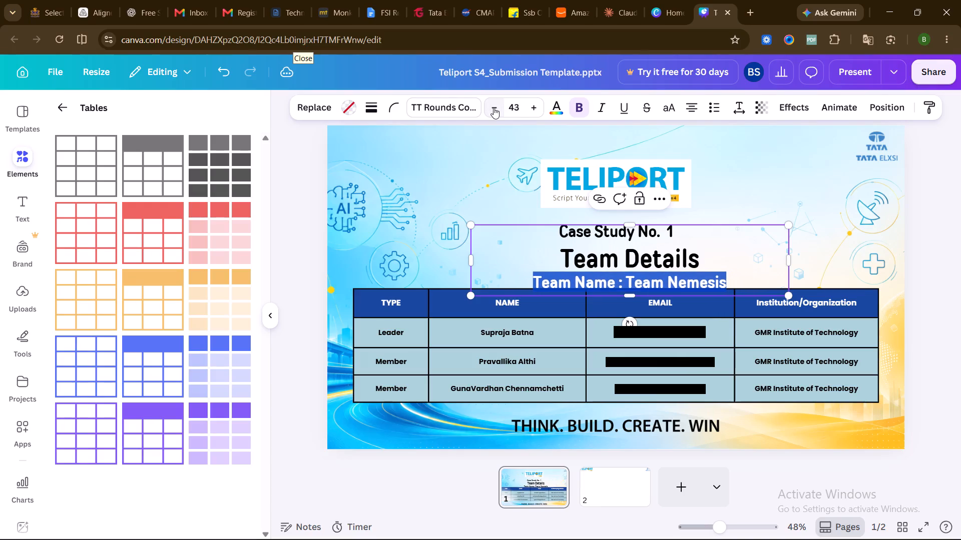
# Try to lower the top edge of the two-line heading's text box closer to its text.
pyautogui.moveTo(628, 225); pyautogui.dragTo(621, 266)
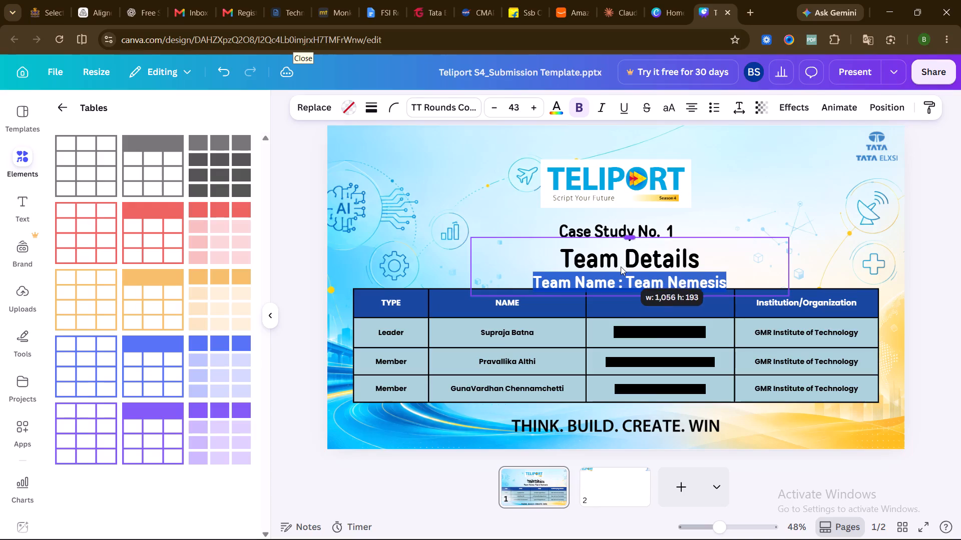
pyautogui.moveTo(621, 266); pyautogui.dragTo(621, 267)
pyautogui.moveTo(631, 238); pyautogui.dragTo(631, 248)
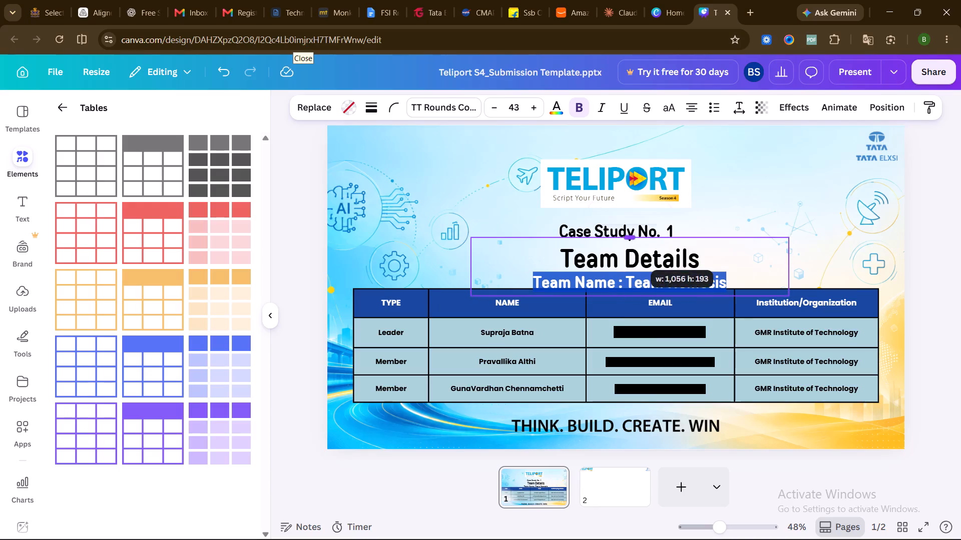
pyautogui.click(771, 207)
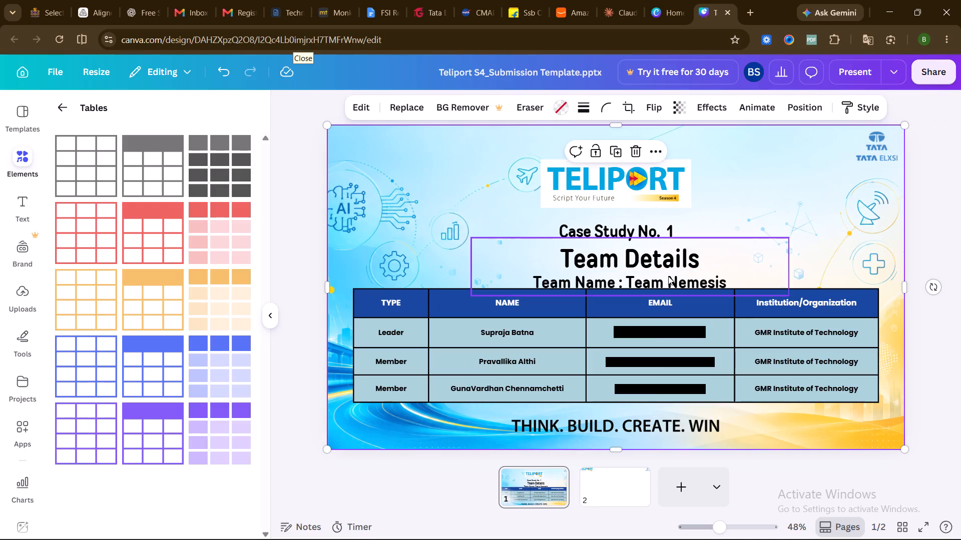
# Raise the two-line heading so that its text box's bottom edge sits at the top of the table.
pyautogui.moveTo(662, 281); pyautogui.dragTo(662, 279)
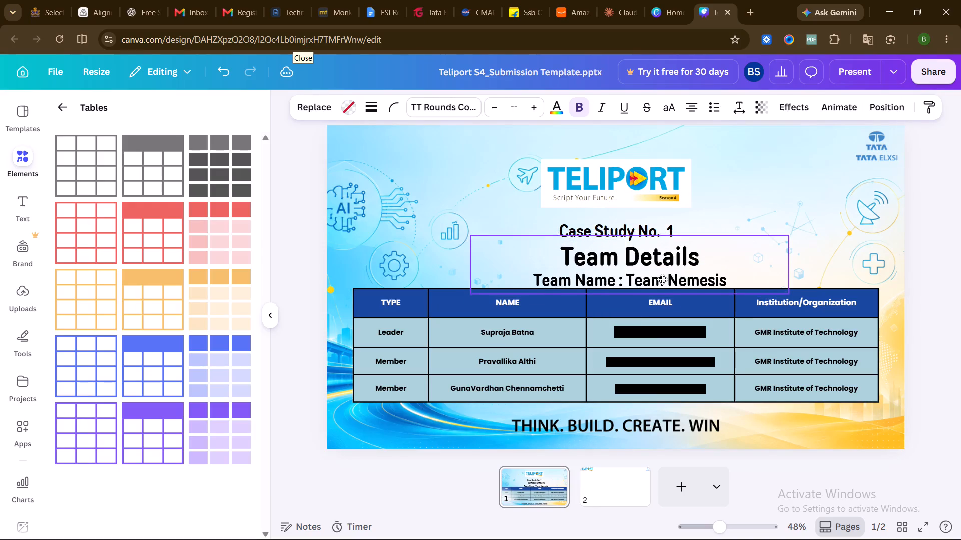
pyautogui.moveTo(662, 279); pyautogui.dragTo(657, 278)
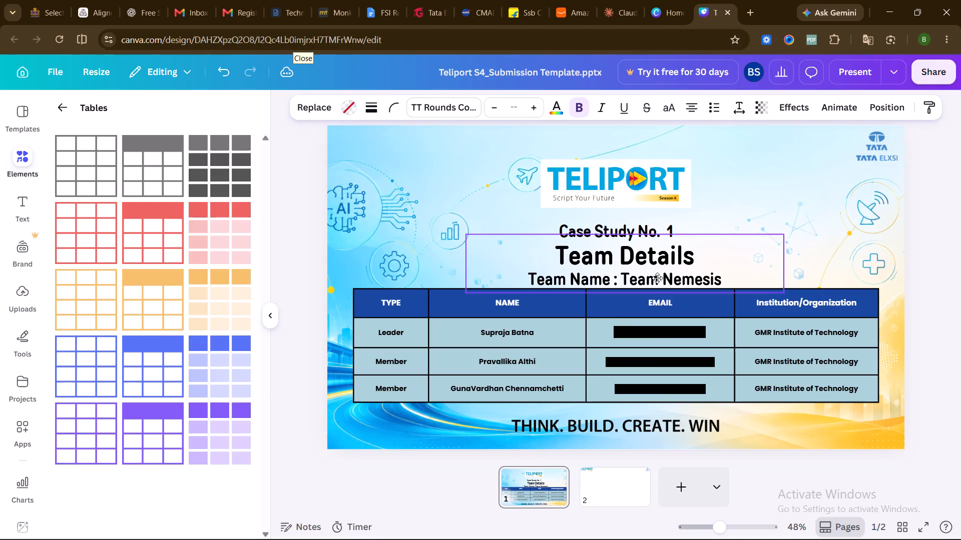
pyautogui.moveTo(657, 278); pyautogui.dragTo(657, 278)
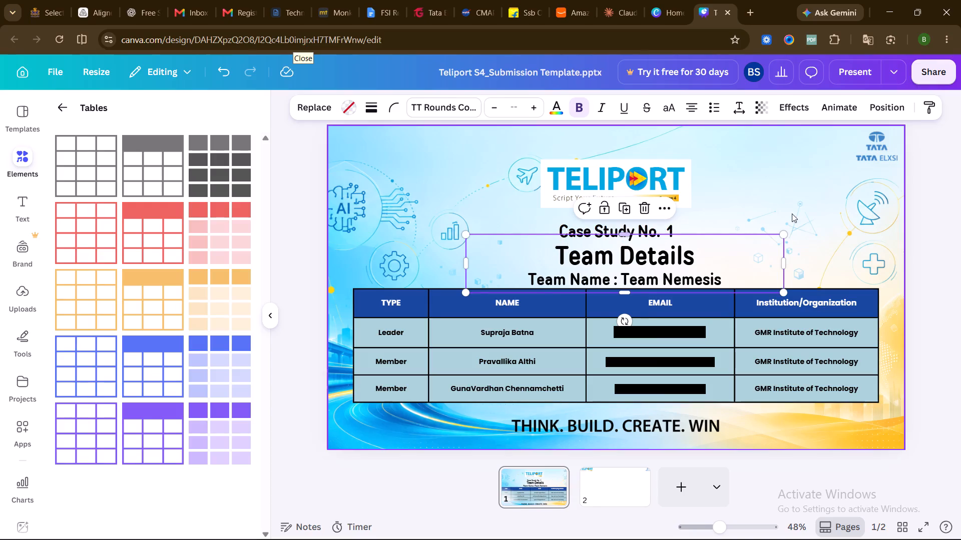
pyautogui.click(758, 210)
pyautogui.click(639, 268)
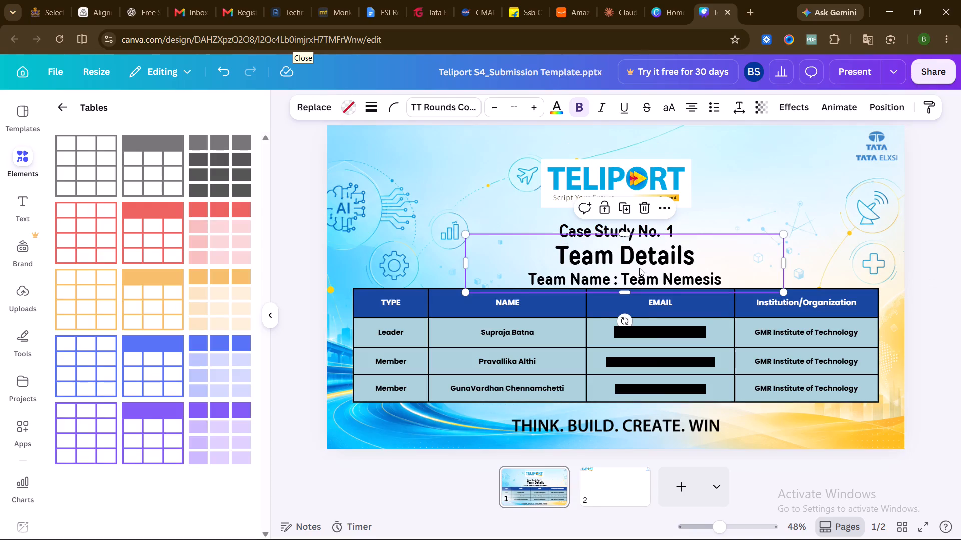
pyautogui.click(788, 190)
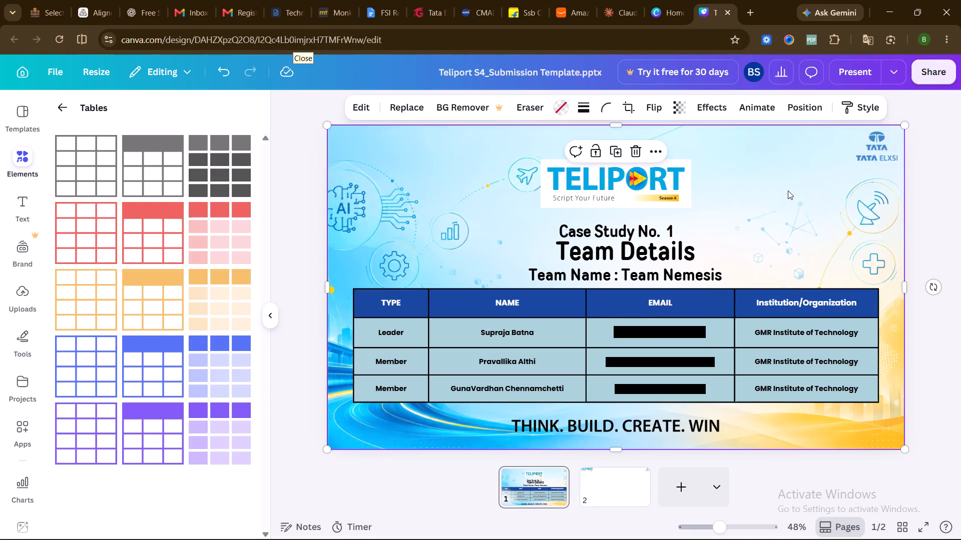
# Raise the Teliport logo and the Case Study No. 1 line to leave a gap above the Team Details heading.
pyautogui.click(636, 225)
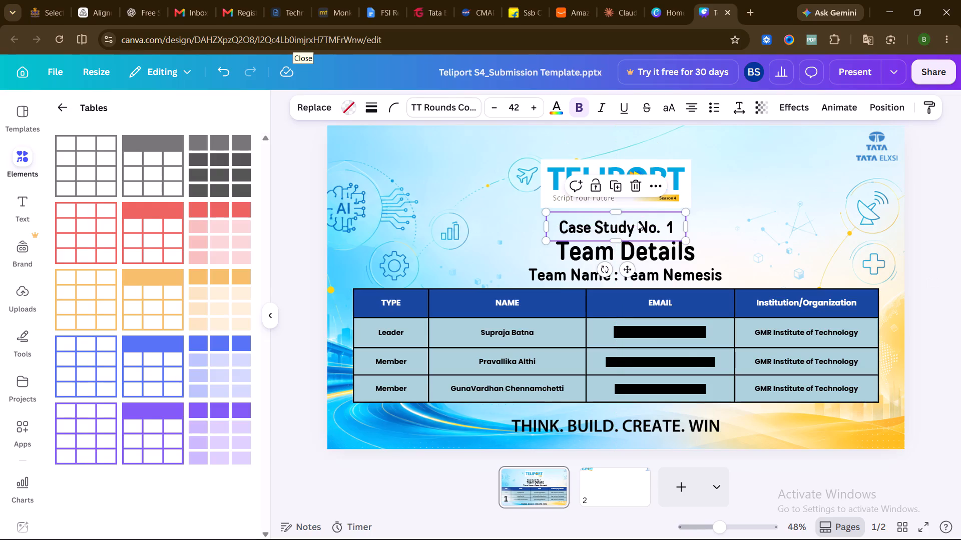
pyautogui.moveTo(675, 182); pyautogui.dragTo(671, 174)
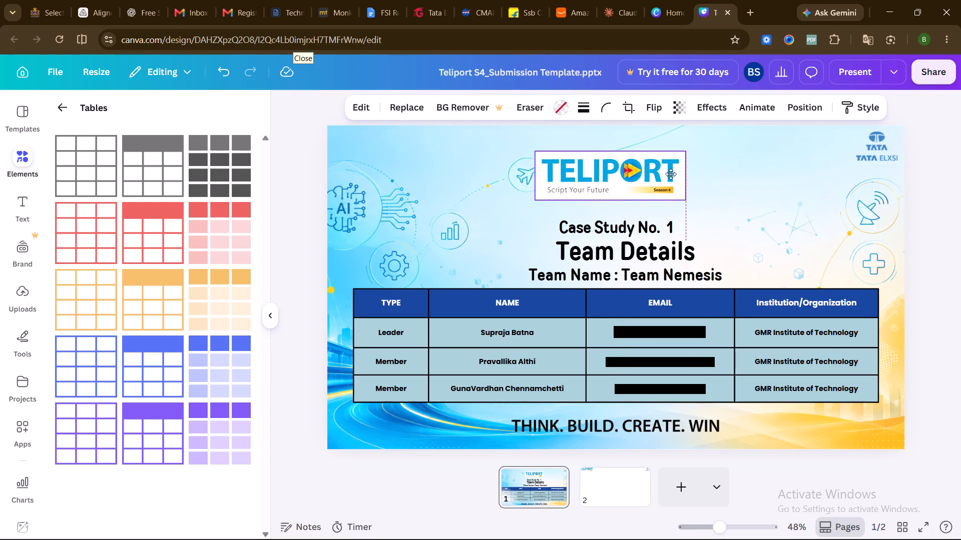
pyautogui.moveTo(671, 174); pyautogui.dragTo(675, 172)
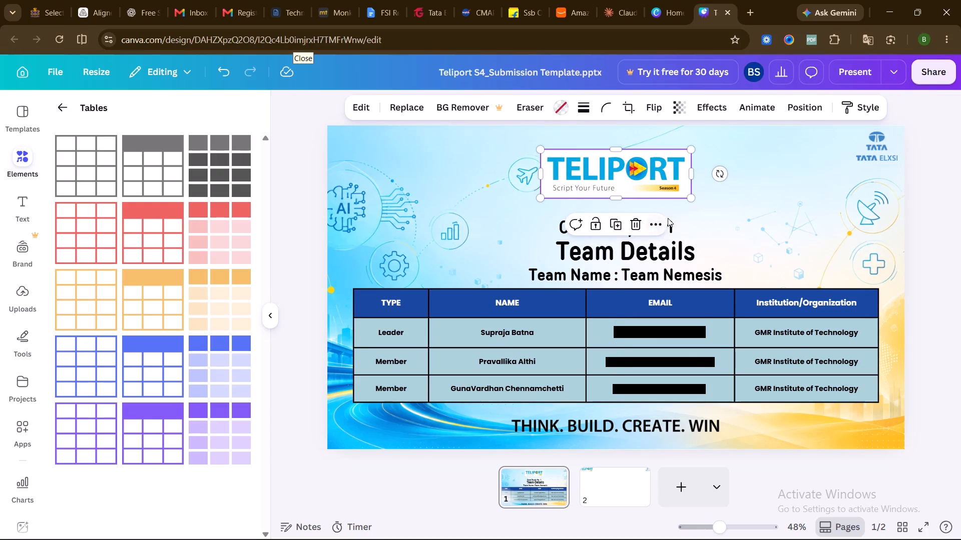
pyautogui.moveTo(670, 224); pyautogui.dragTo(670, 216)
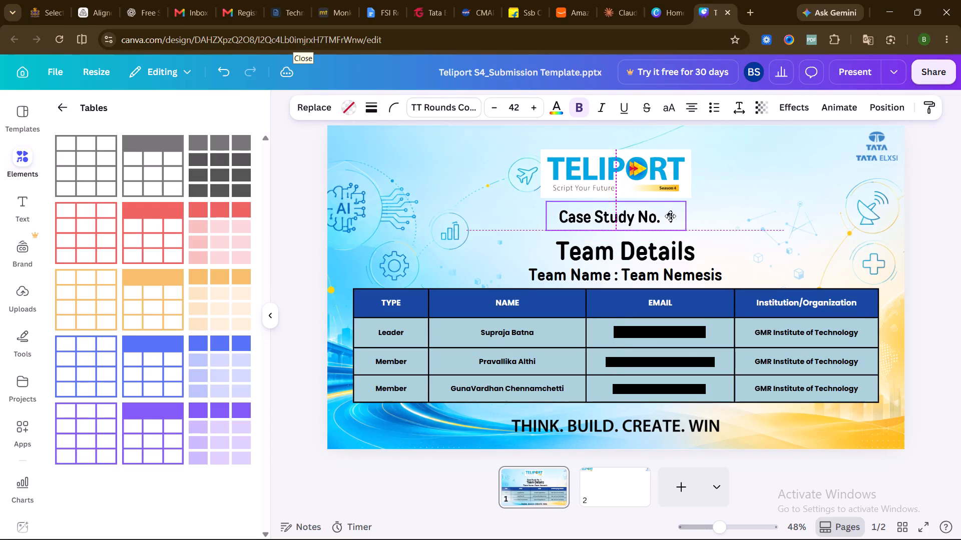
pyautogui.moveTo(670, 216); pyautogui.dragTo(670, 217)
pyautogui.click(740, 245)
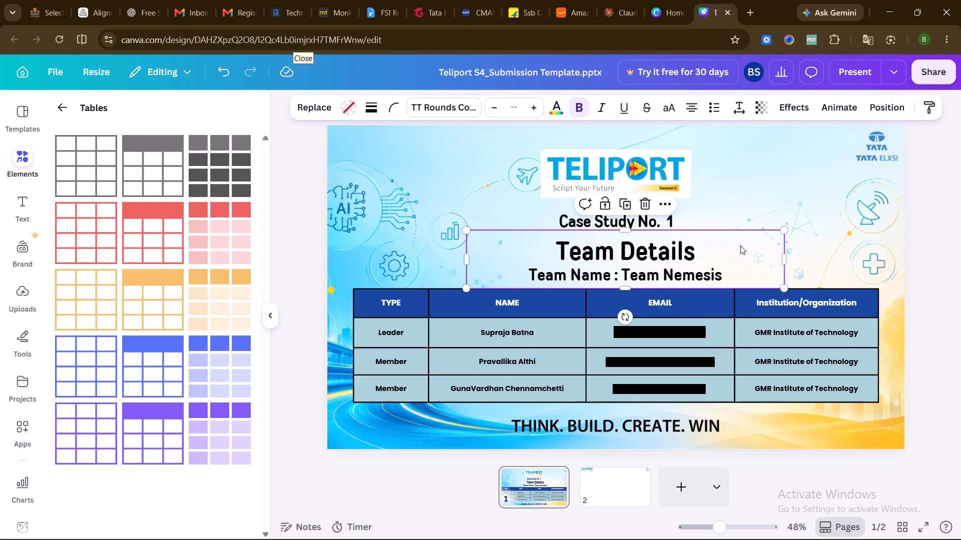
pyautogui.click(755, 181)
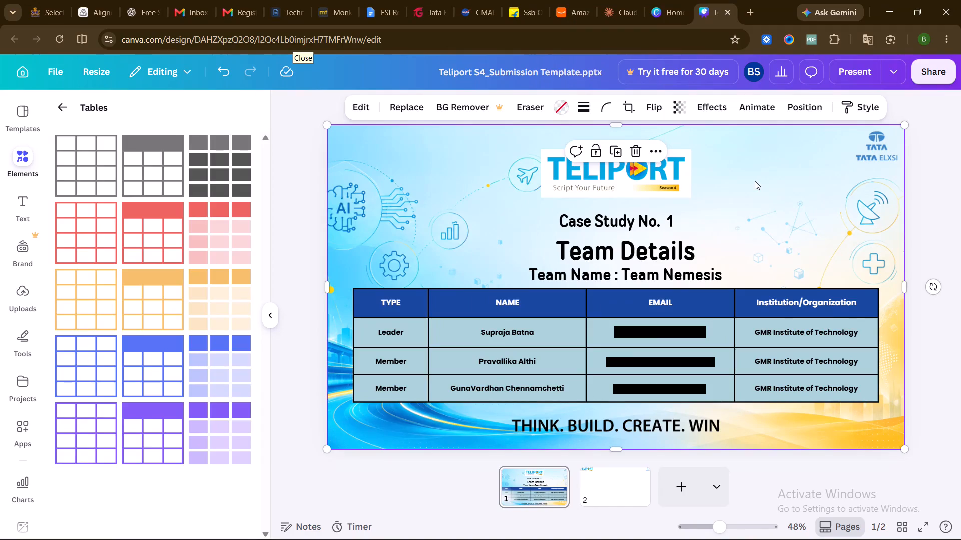
# Undo the cover slide edits back to the single-line Team Details heading and the brighter blue table header with larger text.
pyautogui.hotkey('ctrl', 'z')
pyautogui.hotkey('ctrl', 'z')
pyautogui.hotkey('ctrl', 'z')
pyautogui.hotkey('ctrl', 'z')
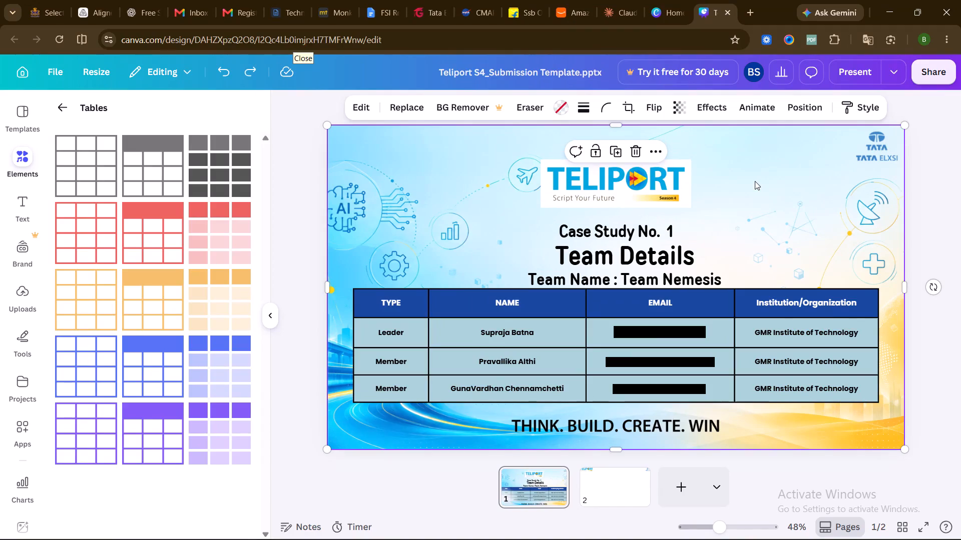
pyautogui.hotkey('ctrl', 'z')
pyautogui.hotkey('ctrl', 'z')
pyautogui.hotkey('ctrl', 'z')
pyautogui.hotkey('ctrl', 'z')
pyautogui.hotkey('ctrl', 'z')
pyautogui.hotkey('ctrl', 'z')
pyautogui.hotkey('ctrl', 'z')
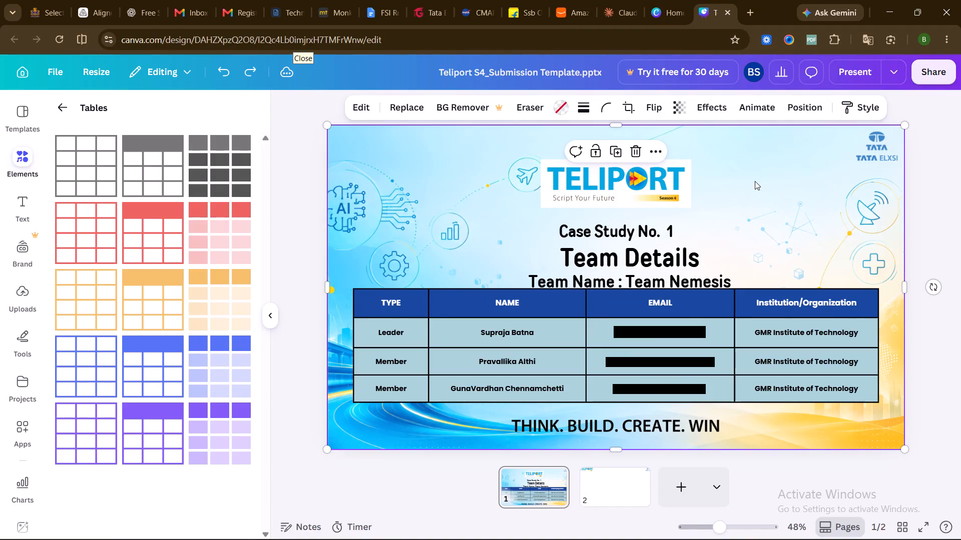
pyautogui.hotkey('ctrl', 'z')
pyautogui.hotkey('ctrl', 'z')
pyautogui.hotkey('ctrl', 'z')
pyautogui.hotkey('ctrl', 'z')
pyautogui.hotkey('ctrl', 'z')
pyautogui.hotkey('ctrl', 'z')
pyautogui.hotkey('ctrl', 'z')
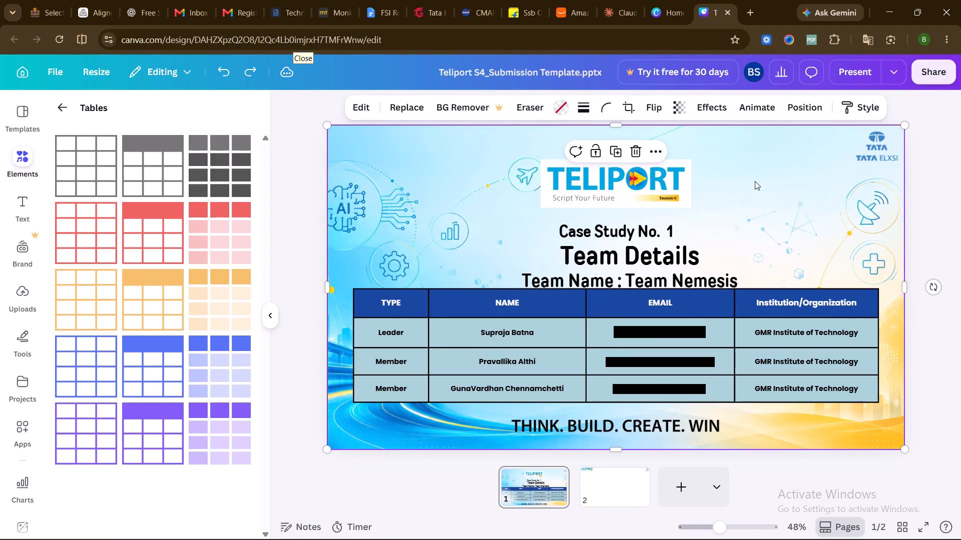
pyautogui.hotkey('ctrl', 'z')
pyautogui.hotkey('ctrl', 'z')
pyautogui.hotkey('ctrl', 'z')
pyautogui.hotkey('ctrl', 'z')
pyautogui.hotkey('ctrl', 'z')
pyautogui.hotkey('ctrl', 'z')
pyautogui.hotkey('ctrl', 'z')
pyautogui.hotkey('ctrl', 'z')
pyautogui.hotkey('ctrl', 'z')
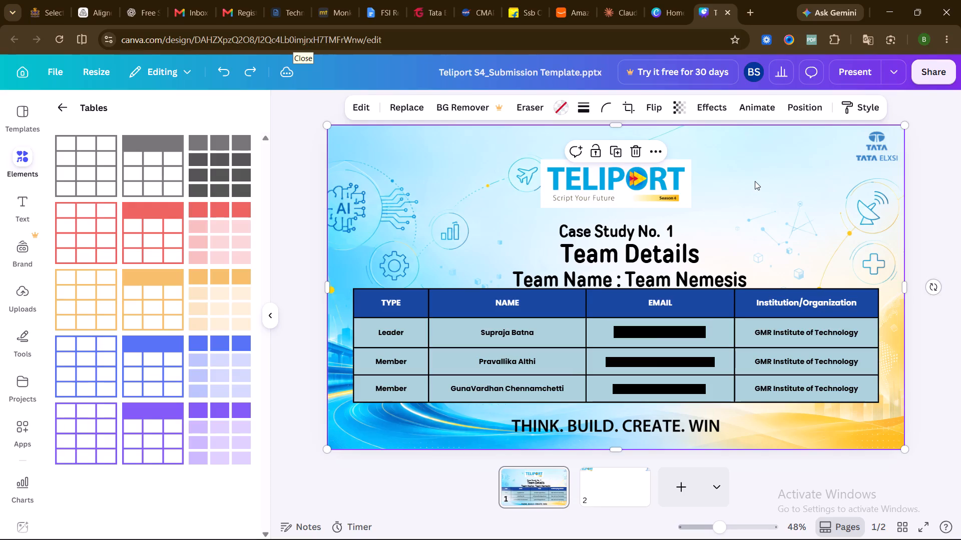
pyautogui.hotkey('ctrl', 'z')
pyautogui.hotkey('ctrl', 'z')
pyautogui.hotkey('ctrl', 'z')
pyautogui.hotkey('ctrl', 'z')
pyautogui.hotkey('ctrl', 'z')
pyautogui.hotkey('ctrl', 'z')
pyautogui.hotkey('ctrl', 'z')
pyautogui.hotkey('ctrl', 'z')
pyautogui.hotkey('ctrl', 'z')
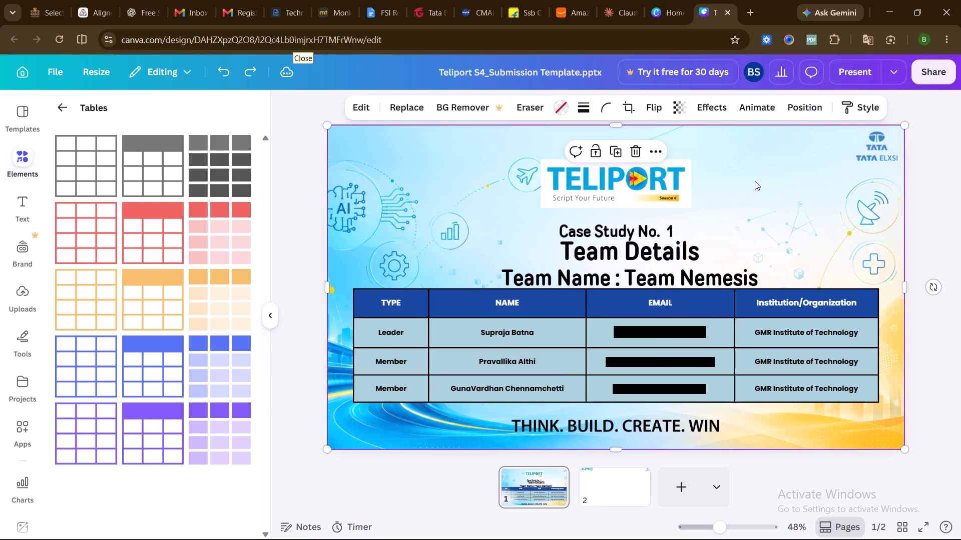
pyautogui.hotkey('ctrl', 'z')
pyautogui.hotkey('ctrl', 'z')
pyautogui.hotkey('ctrl', 'z')
pyautogui.hotkey('ctrl', 'z')
pyautogui.hotkey('ctrl', 'z')
pyautogui.hotkey('ctrl', 'z')
pyautogui.hotkey('ctrl', 'z')
pyautogui.hotkey('ctrl', 'z')
pyautogui.hotkey('ctrl', 'z')
pyautogui.hotkey('ctrl', 'z')
pyautogui.hotkey('ctrl', 'z')
pyautogui.hotkey('ctrl', 'z')
pyautogui.hotkey('ctrl', 'z')
pyautogui.hotkey('ctrl', 'z')
pyautogui.hotkey('ctrl', 'z')
pyautogui.hotkey('ctrl', 'z')
pyautogui.hotkey('ctrl', 'z')
pyautogui.hotkey('ctrl', 'z')
pyautogui.hotkey('ctrl', 'z')
pyautogui.hotkey('ctrl', 'z')
pyautogui.hotkey('ctrl', 'z')
pyautogui.hotkey('ctrl', 'z')
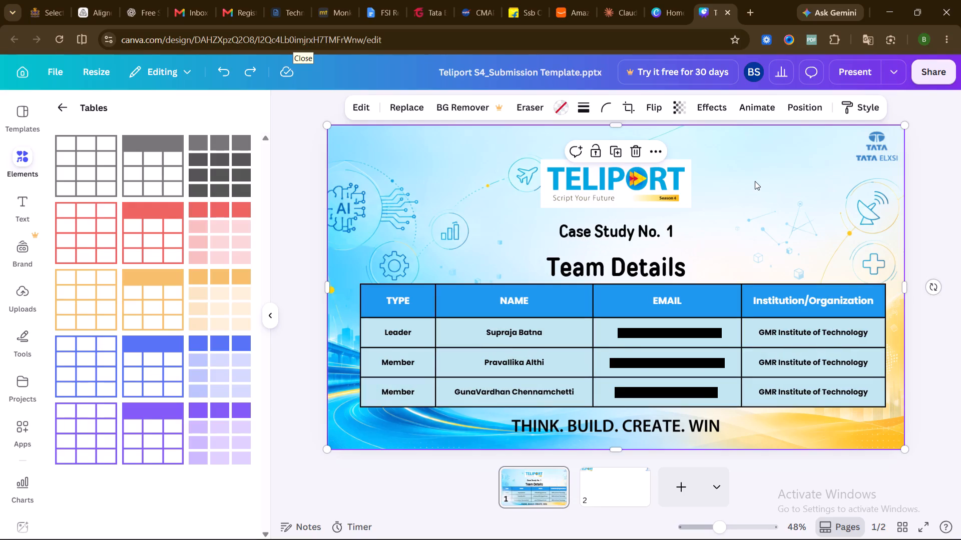
# Redo the table's text size, row height, position and darker colour changes, stopping before the Team Details heading edits.
pyautogui.hotkey('ctrl', 'y')
pyautogui.hotkey('ctrl', 'y')
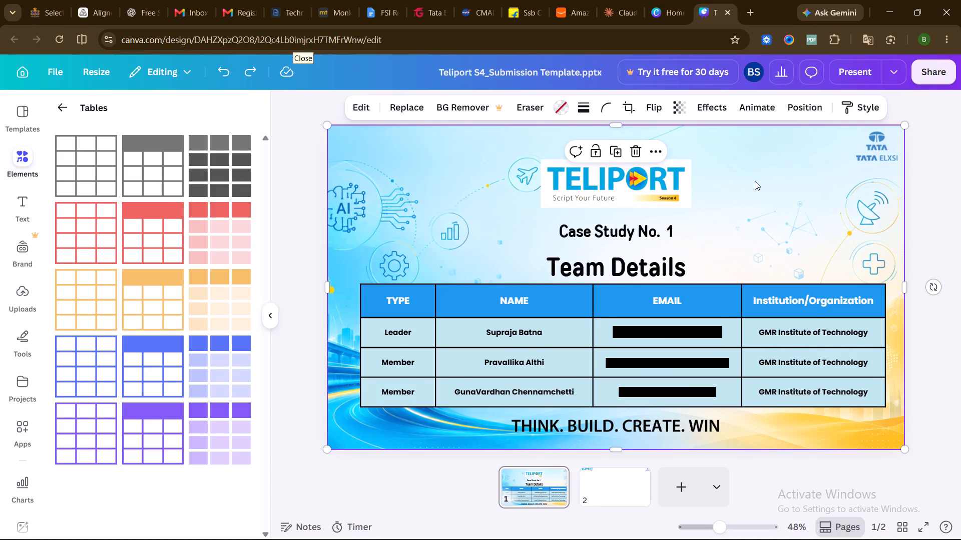
pyautogui.hotkey('ctrl', 'y')
pyautogui.hotkey('ctrl', 'y')
pyautogui.hotkey('ctrl', 'y')
pyautogui.hotkey('ctrl', 'y')
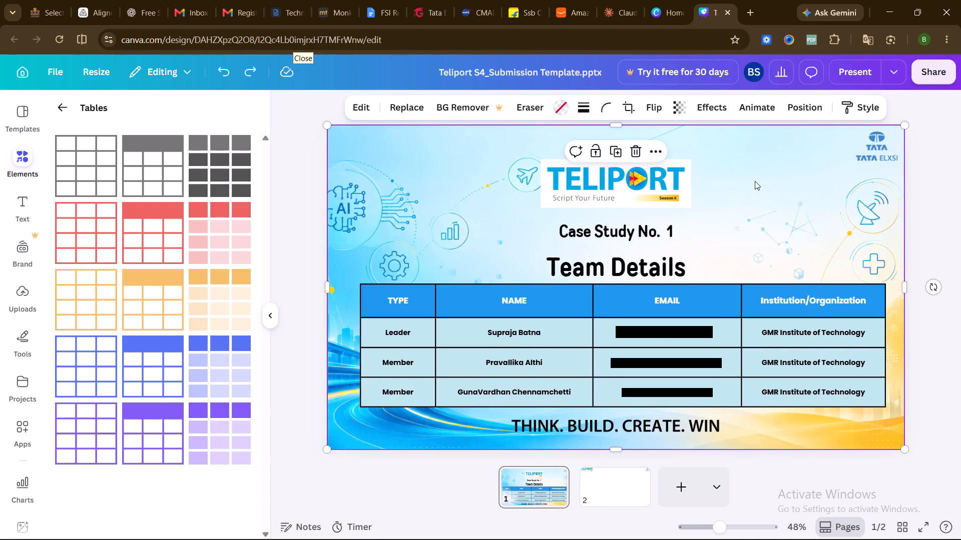
pyautogui.hotkey('ctrl', 'y')
pyautogui.hotkey('ctrl', 'y')
pyautogui.hotkey('ctrl', 'y')
pyautogui.hotkey('ctrl', 'y')
pyautogui.hotkey('ctrl', 'y')
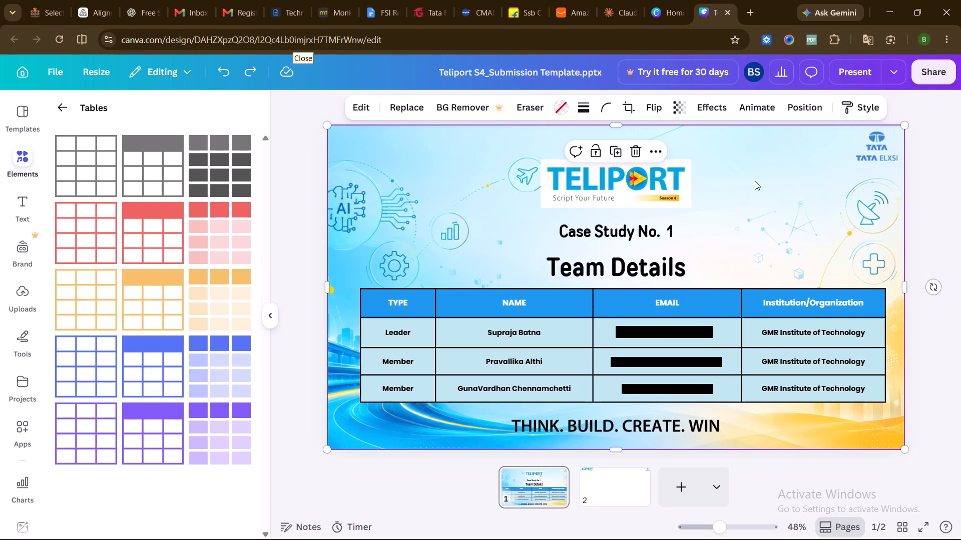
pyautogui.hotkey('ctrl', 'y')
pyautogui.hotkey('ctrl', 'y')
pyautogui.hotkey('ctrl', 'y')
pyautogui.hotkey('ctrl', 'y')
pyautogui.hotkey('ctrl', 'y')
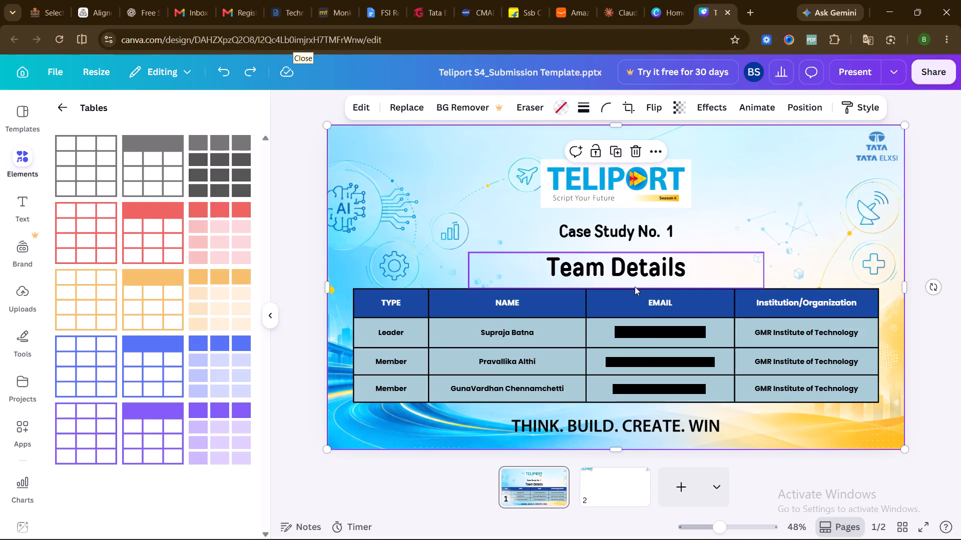
# Move the team table slightly to the right, keeping it directly under the Team Details heading.
pyautogui.moveTo(567, 305); pyautogui.dragTo(578, 305)
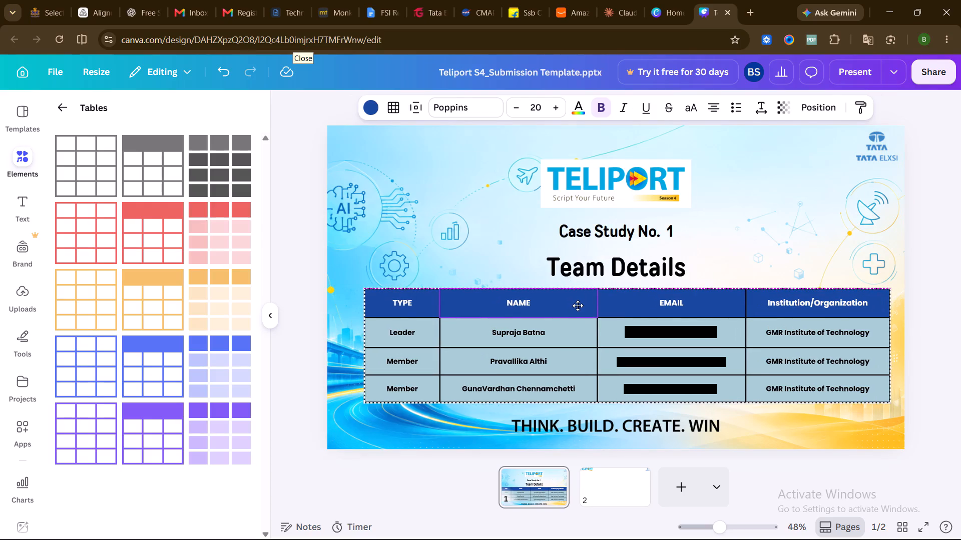
pyautogui.moveTo(578, 305); pyautogui.dragTo(575, 304)
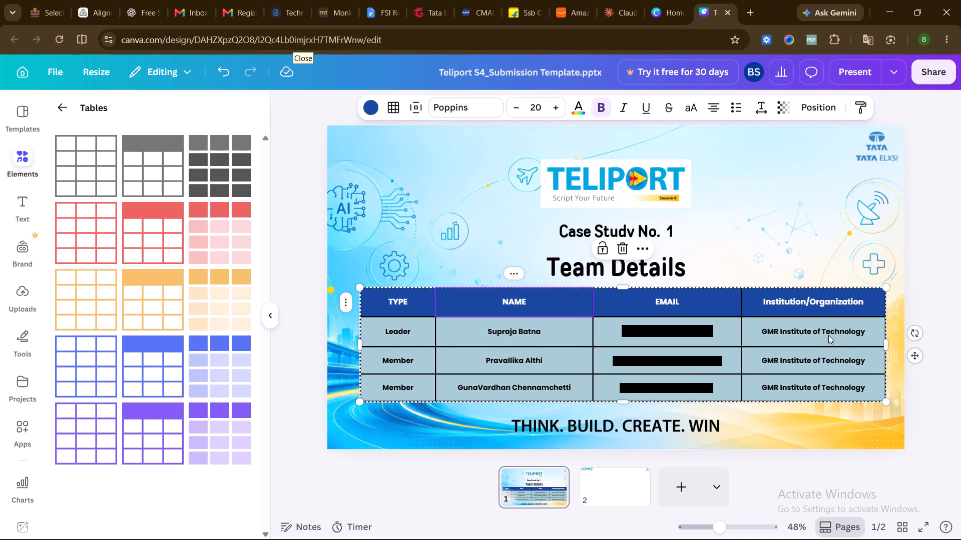
pyautogui.click(952, 375)
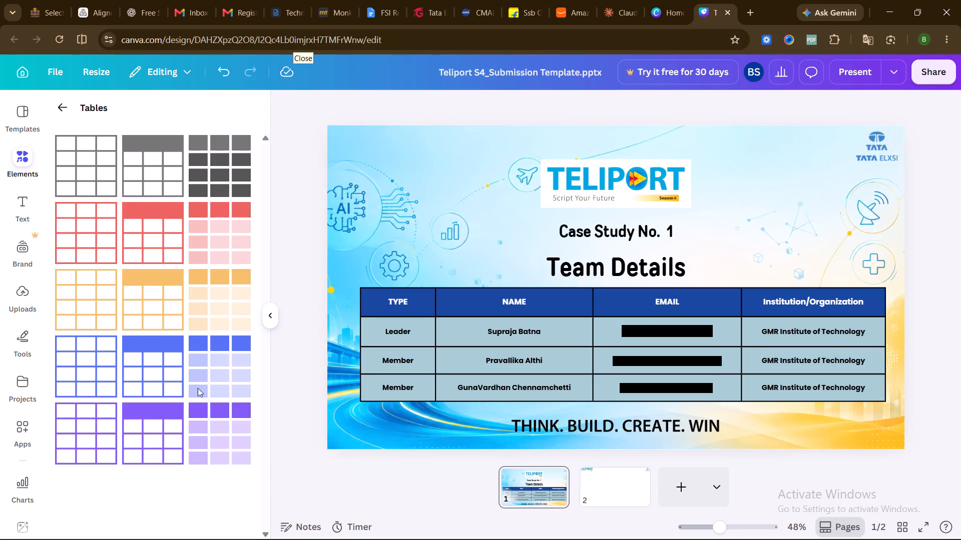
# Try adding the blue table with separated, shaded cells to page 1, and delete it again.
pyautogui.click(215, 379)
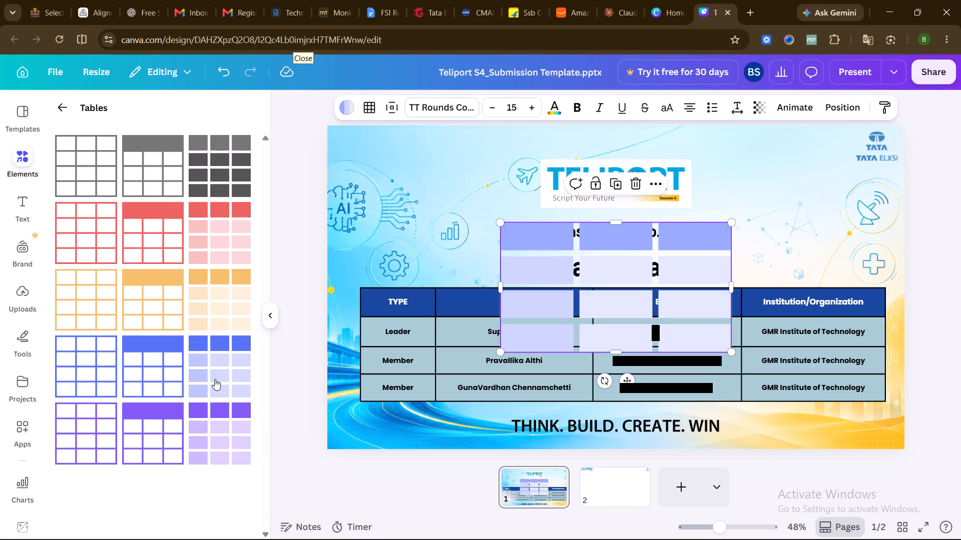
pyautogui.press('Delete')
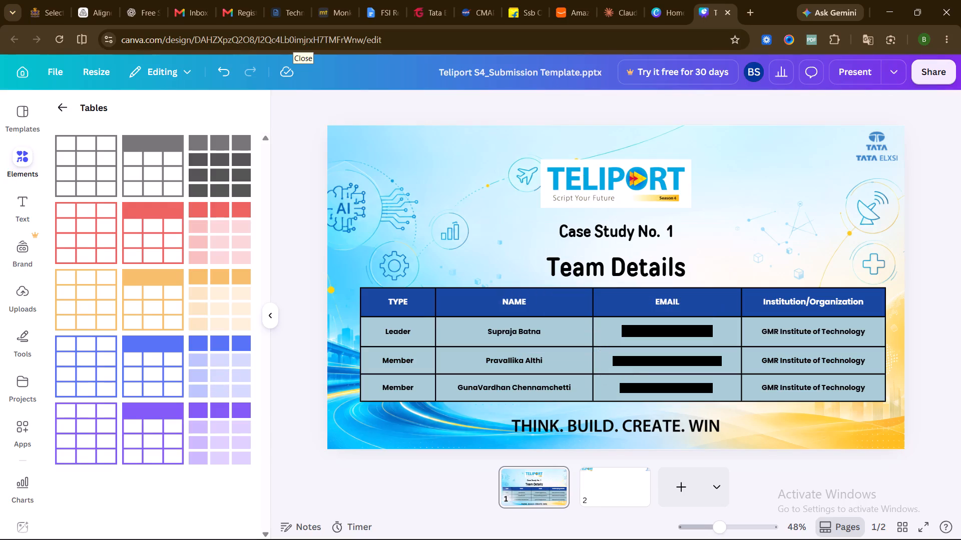
# Insert the blue table with separated, shaded cells on page 1 and place it over the TYPE and NAME columns of the team table.
pyautogui.click(430, 306)
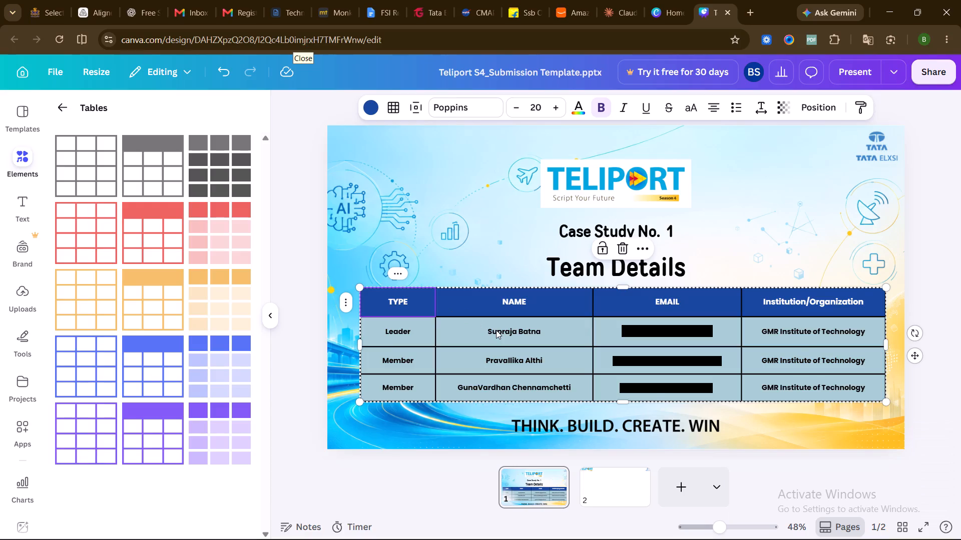
pyautogui.keyDown('shift'); pyautogui.click(821, 383); pyautogui.keyUp('shift')
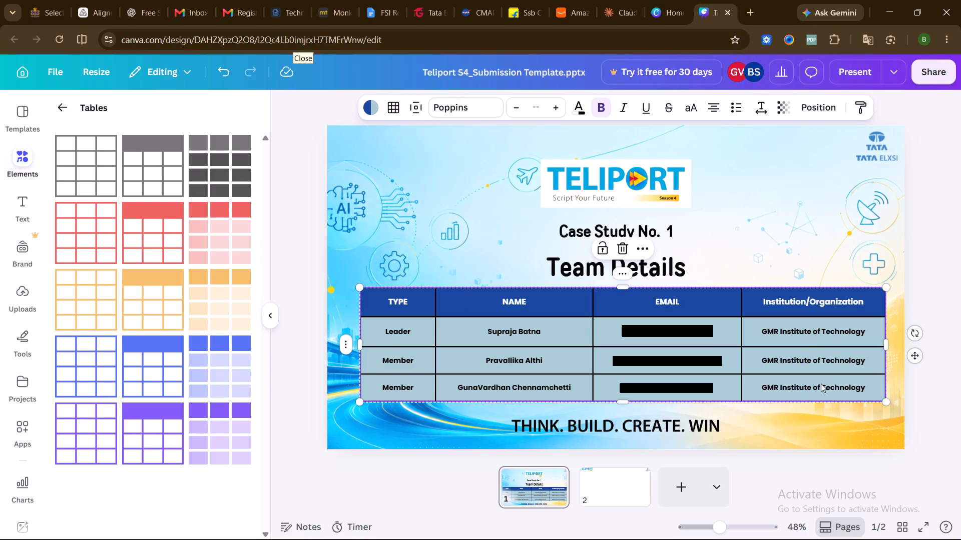
pyautogui.click(224, 360)
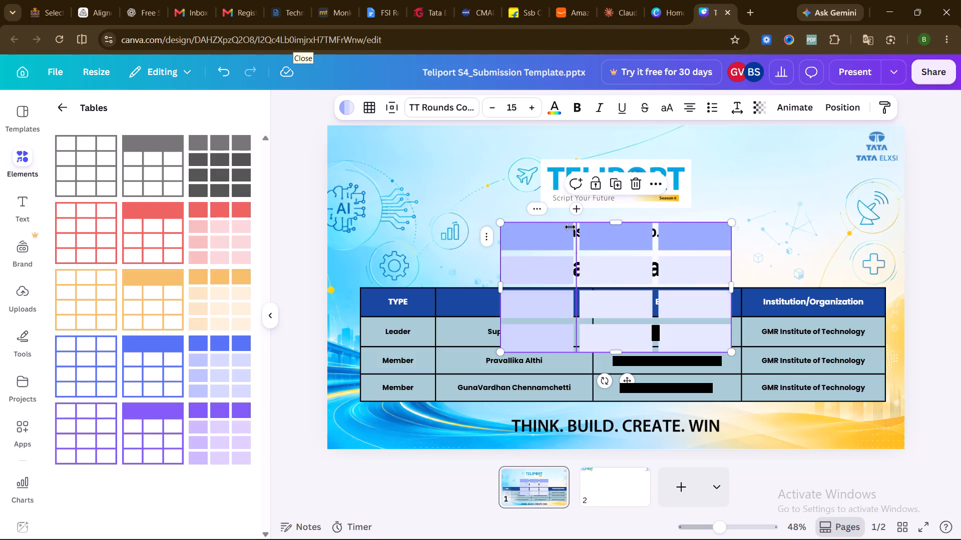
pyautogui.moveTo(697, 233); pyautogui.dragTo(683, 256)
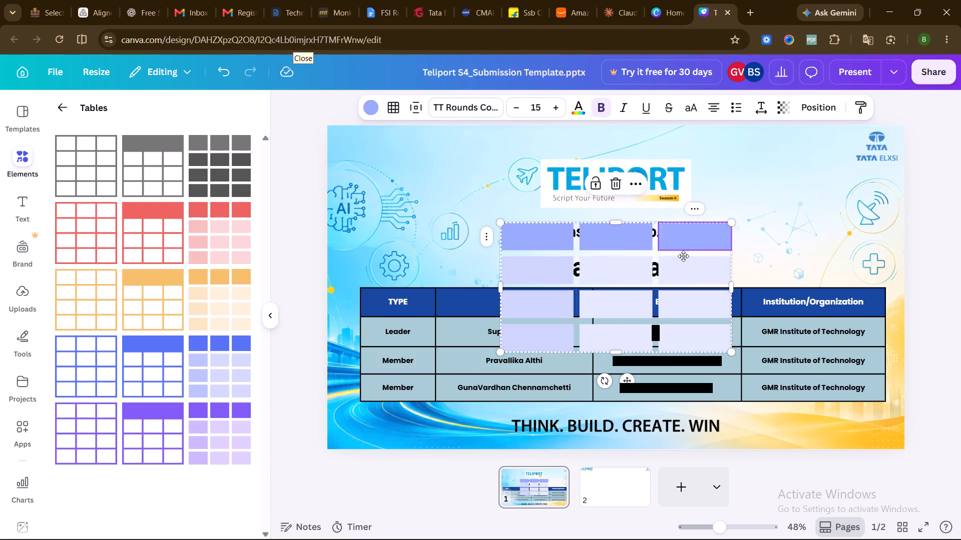
pyautogui.moveTo(683, 256); pyautogui.dragTo(559, 293)
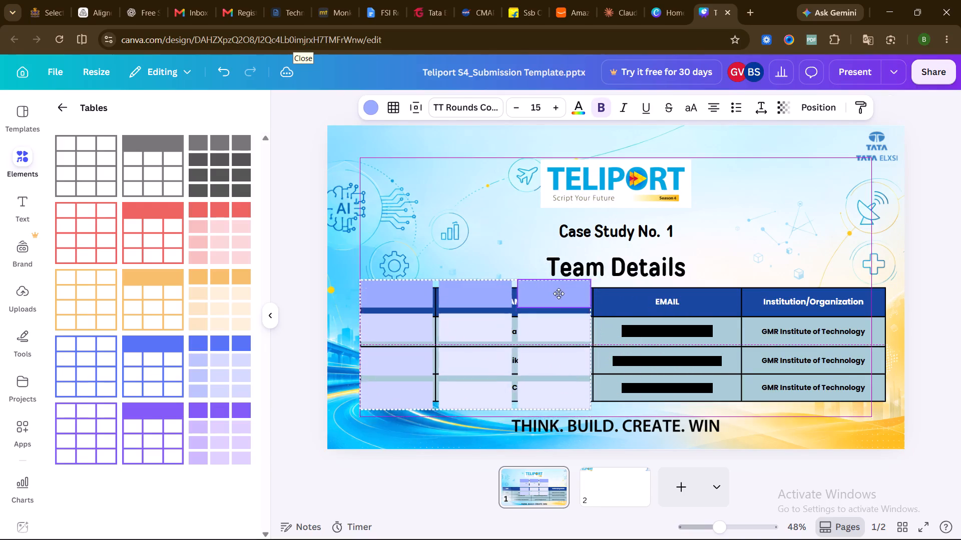
# Delete the blank light-blue three-column table that overlaps the team table on the cover slide.
pyautogui.moveTo(559, 293); pyautogui.dragTo(549, 220)
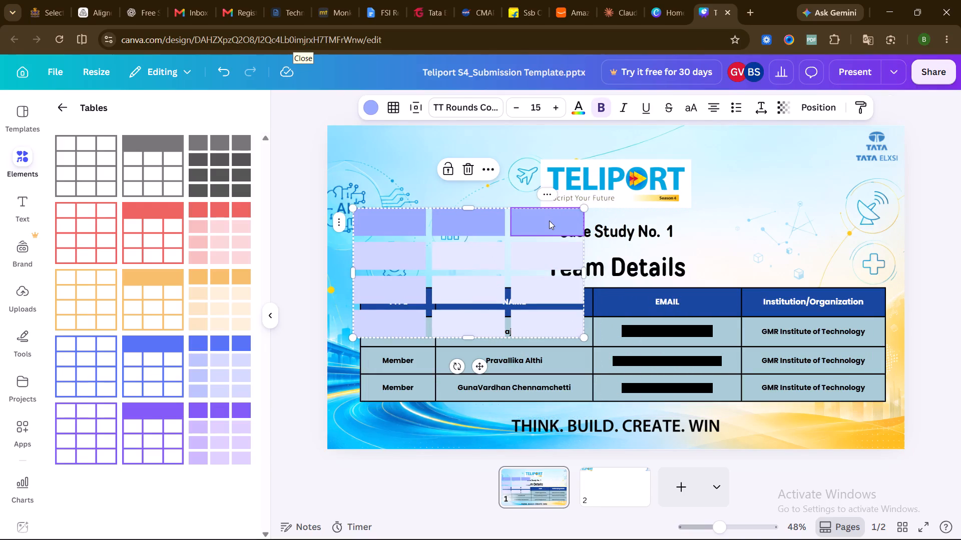
pyautogui.press('Delete')
# Set the border weight of all cells in the team table to 2.
pyautogui.click(510, 333)
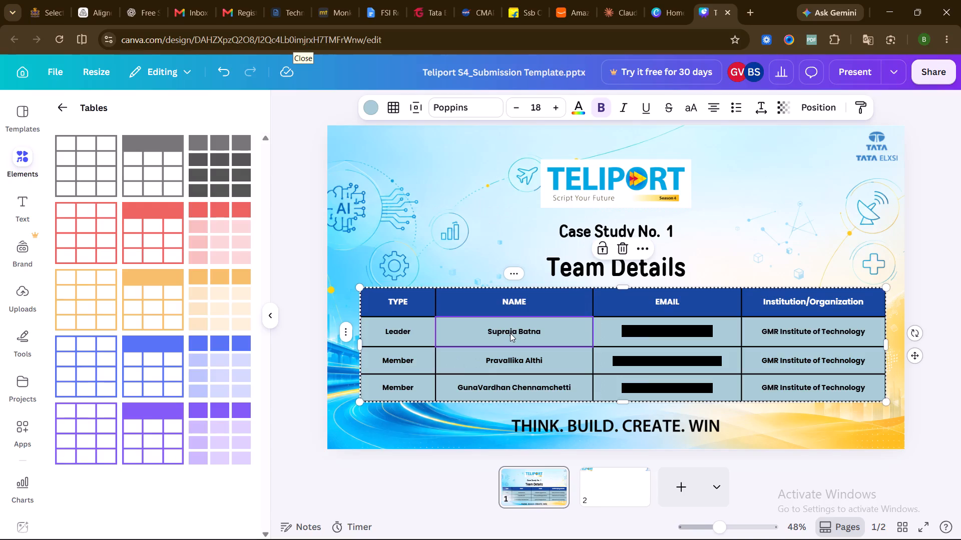
pyautogui.click(390, 310)
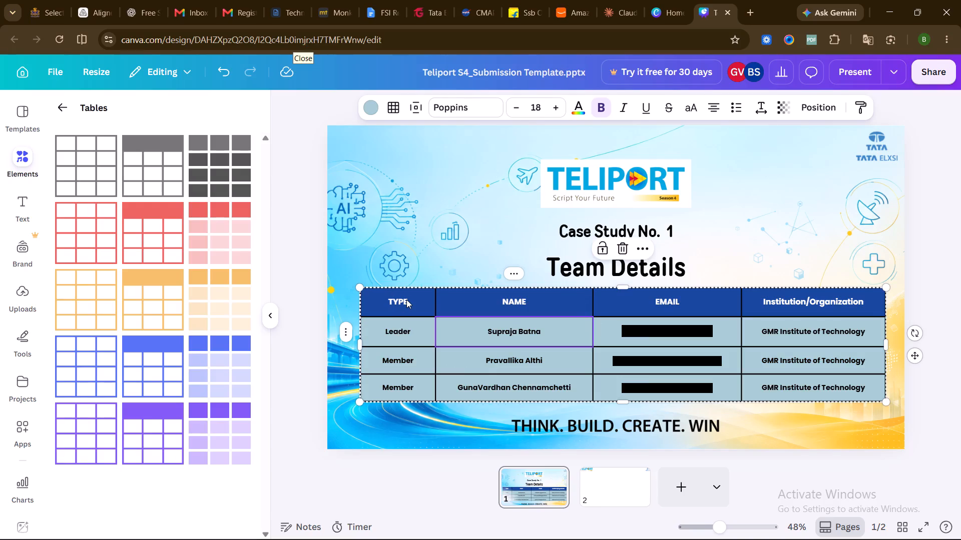
pyautogui.click(408, 301)
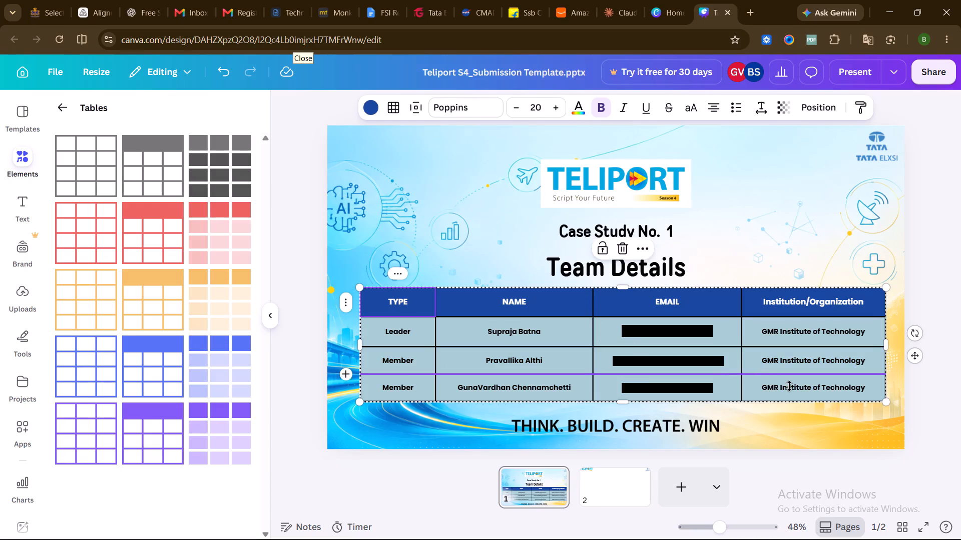
pyautogui.keyDown('shift'); pyautogui.click(791, 386); pyautogui.keyUp('shift')
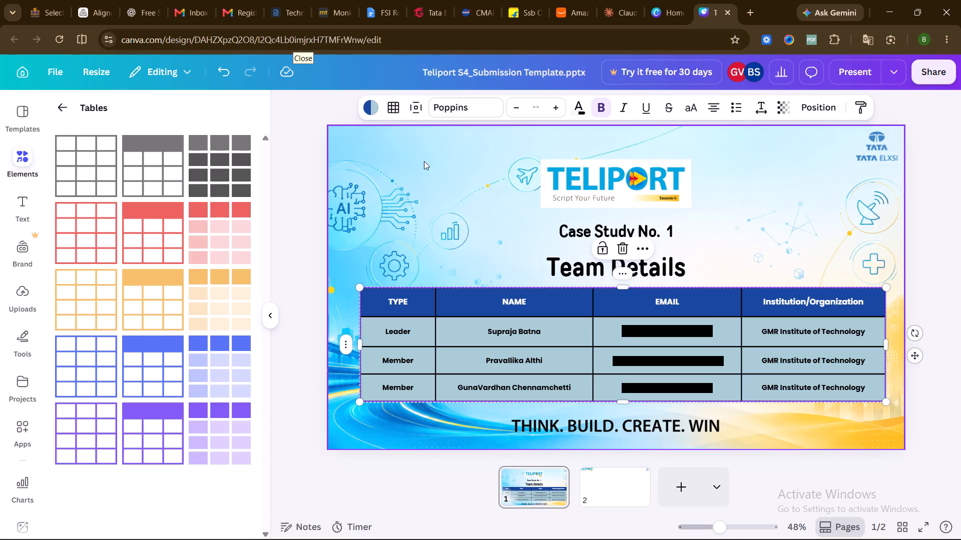
pyautogui.click(393, 104)
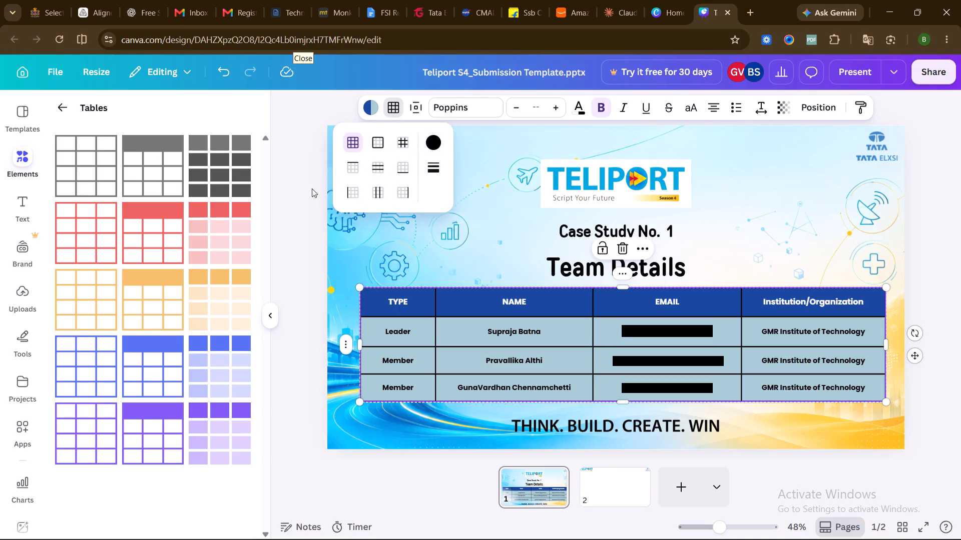
pyautogui.scroll(-1, 368, 173)
pyautogui.click(438, 161)
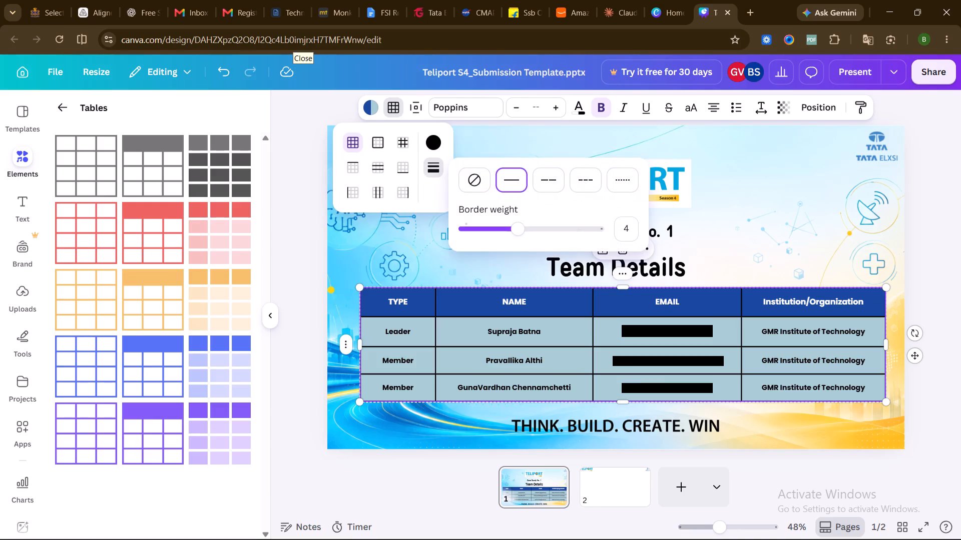
pyautogui.moveTo(518, 233); pyautogui.dragTo(504, 233)
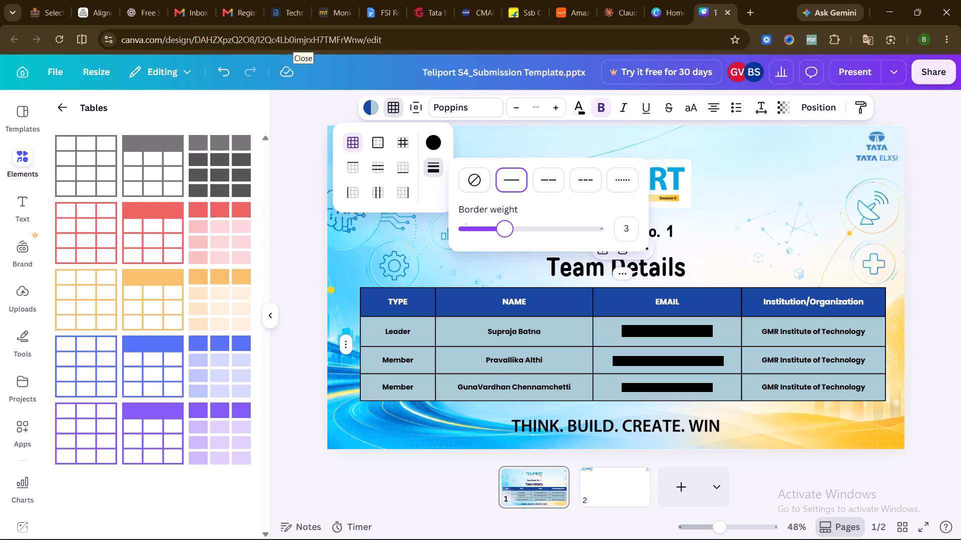
pyautogui.moveTo(504, 233); pyautogui.dragTo(493, 233)
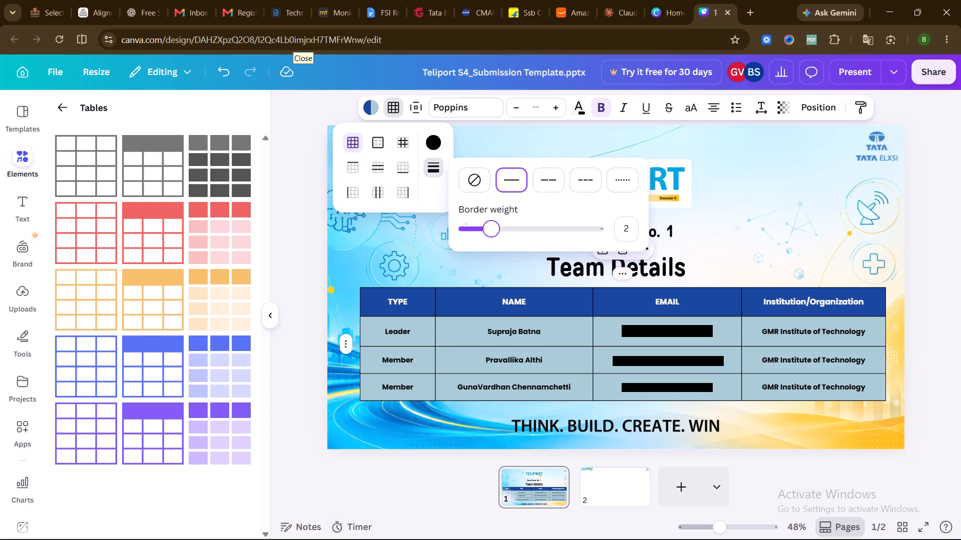
pyautogui.moveTo(493, 233); pyautogui.dragTo(492, 233)
pyautogui.click(297, 267)
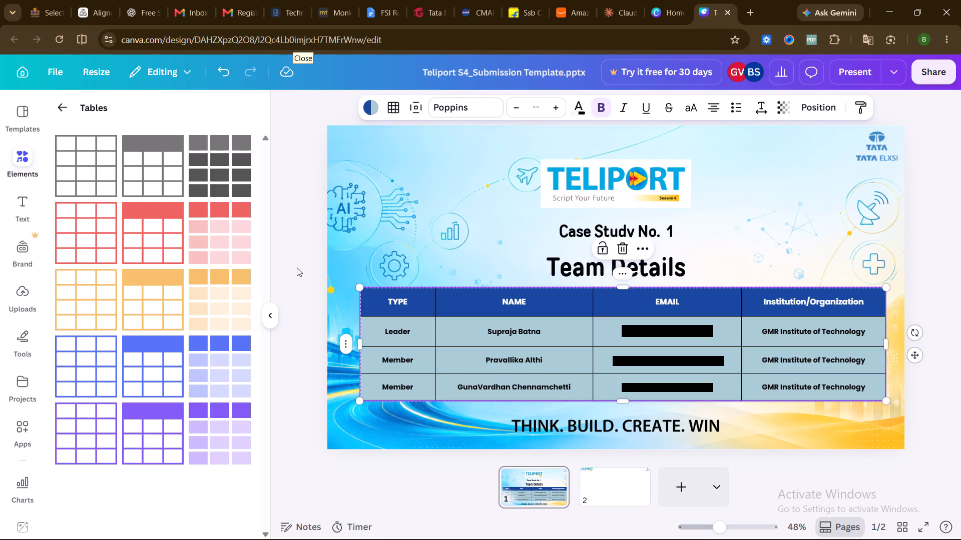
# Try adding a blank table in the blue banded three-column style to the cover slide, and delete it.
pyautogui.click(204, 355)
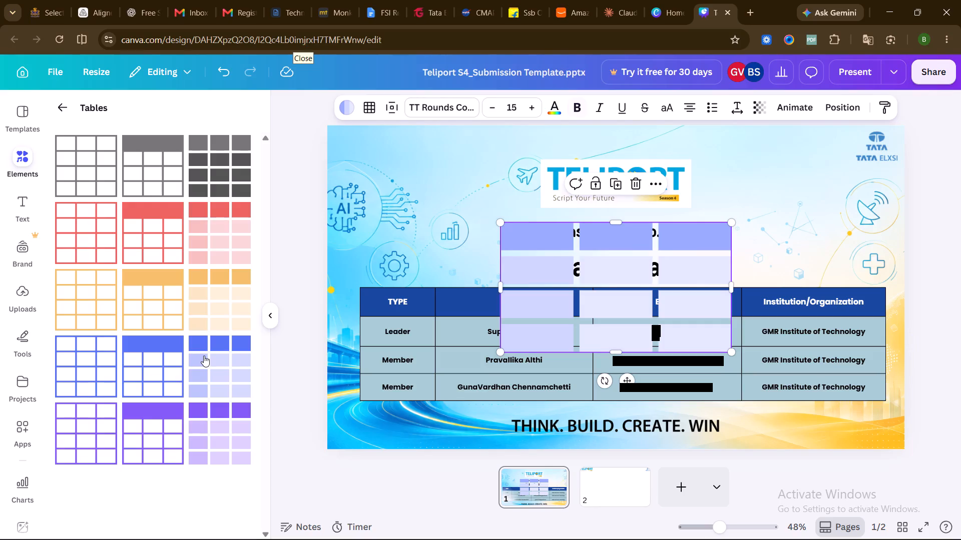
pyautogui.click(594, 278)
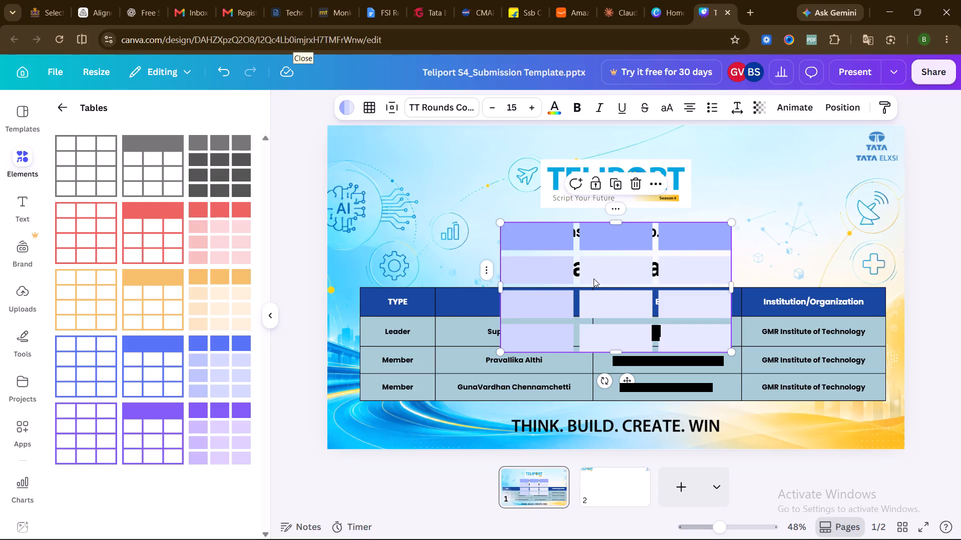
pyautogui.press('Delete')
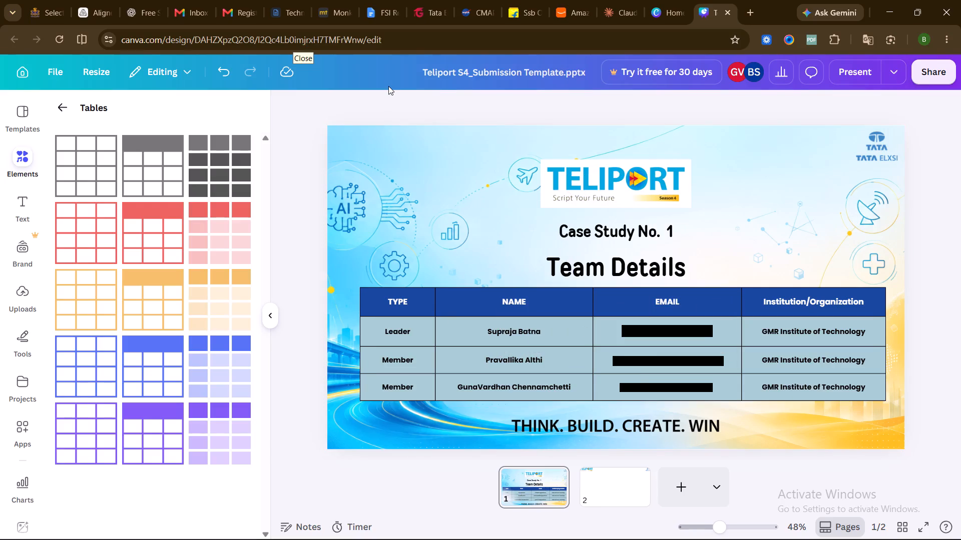
# Set the cell spacing of the whole team table to 16 to make its rows more compact.
pyautogui.click(444, 334)
pyautogui.click(385, 292)
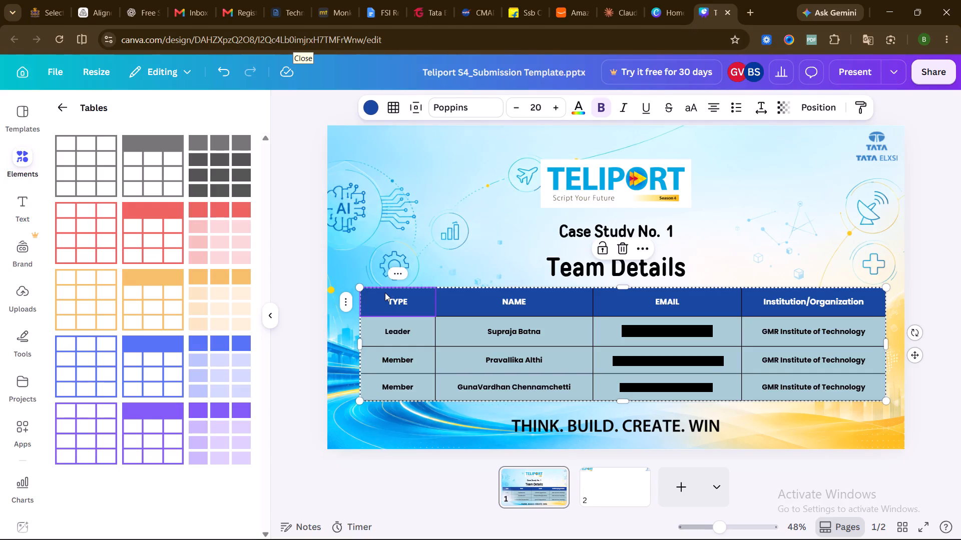
pyautogui.keyDown('shift'); pyautogui.click(831, 387); pyautogui.keyUp('shift')
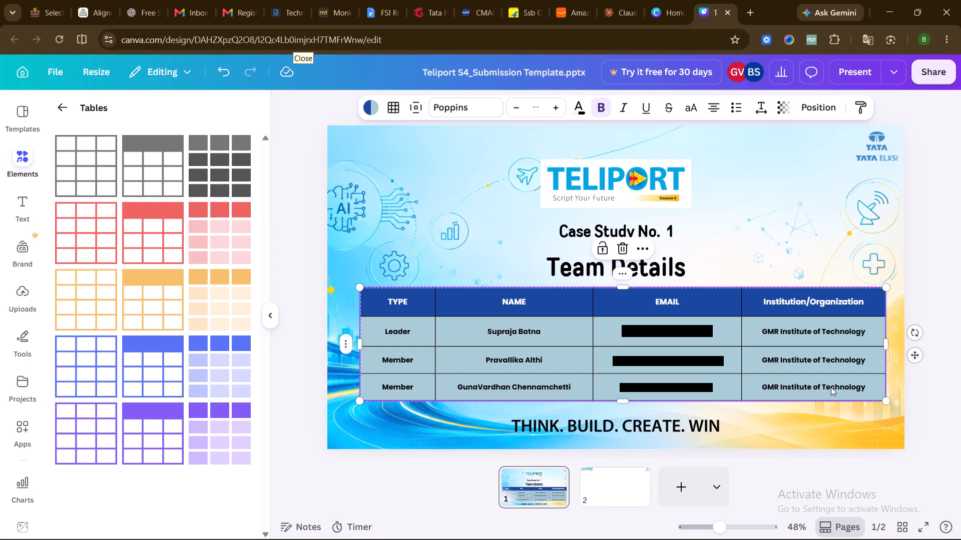
pyautogui.click(388, 106)
pyautogui.click(417, 110)
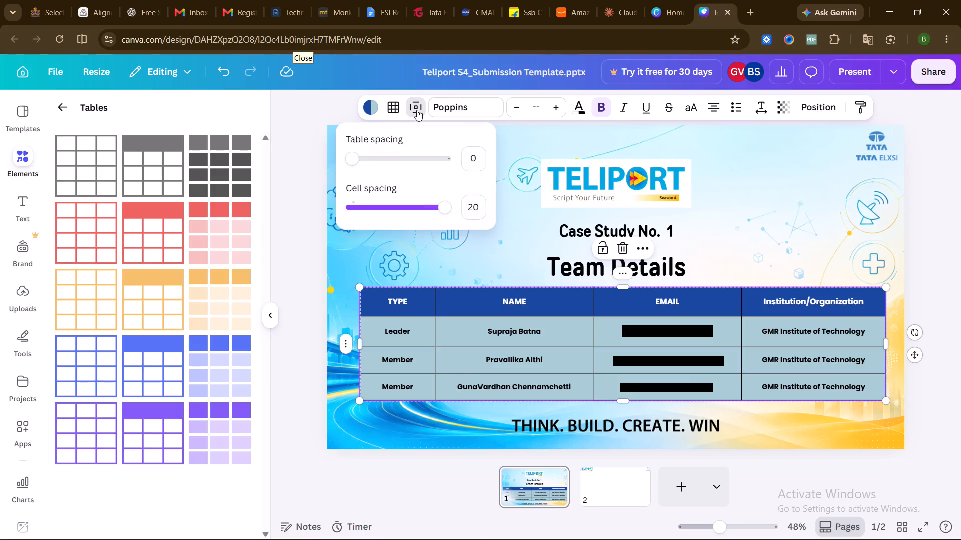
pyautogui.moveTo(444, 208); pyautogui.dragTo(440, 208)
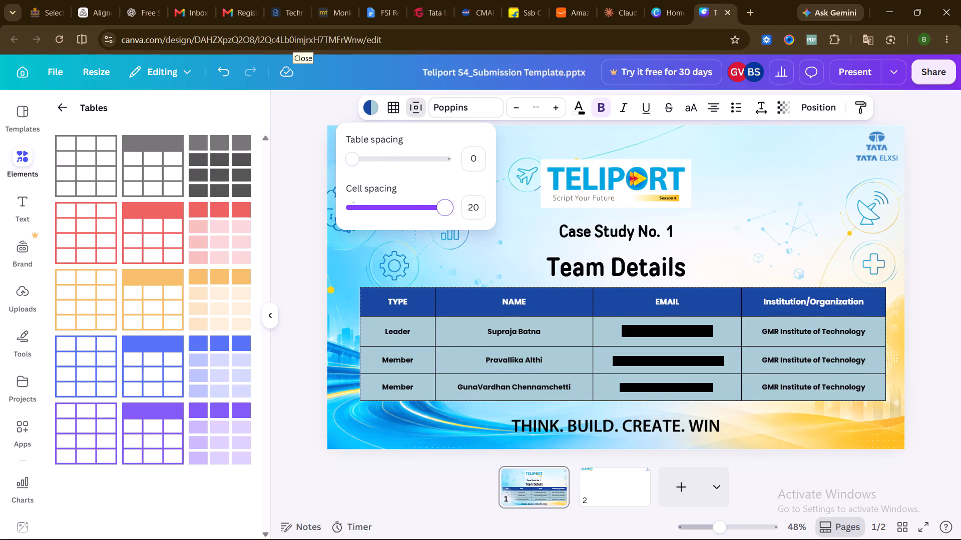
pyautogui.moveTo(440, 208); pyautogui.dragTo(415, 208)
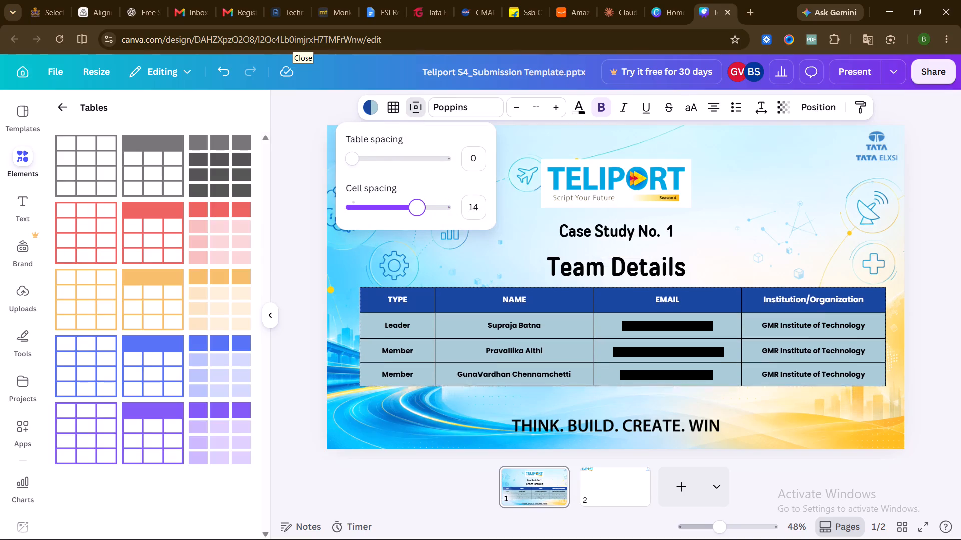
pyautogui.moveTo(415, 208); pyautogui.dragTo(427, 207)
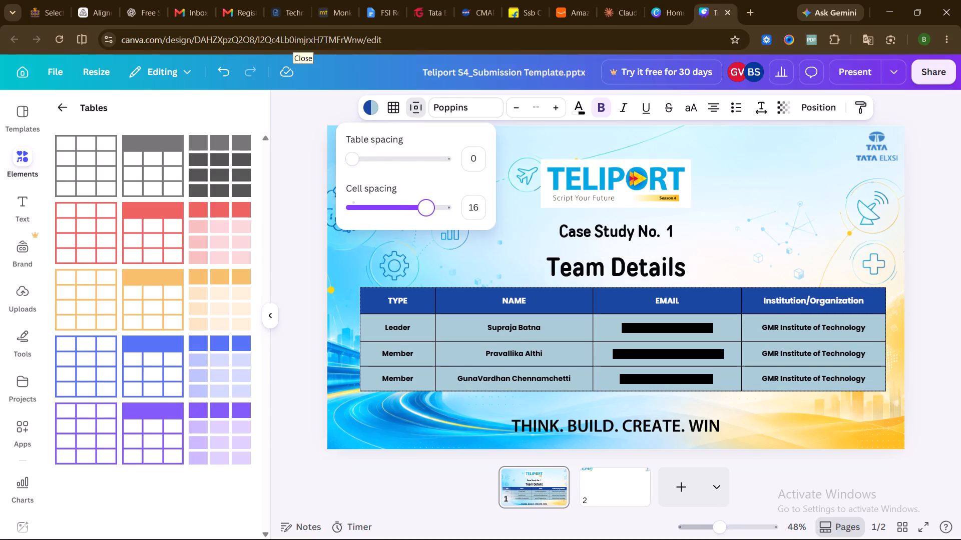
pyautogui.moveTo(427, 207); pyautogui.dragTo(427, 207)
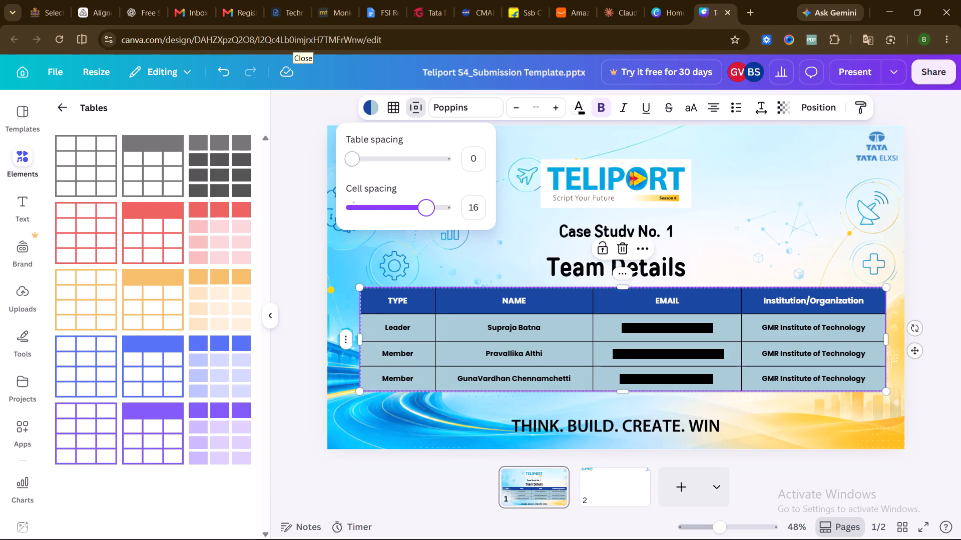
pyautogui.click(414, 108)
pyautogui.click(414, 108)
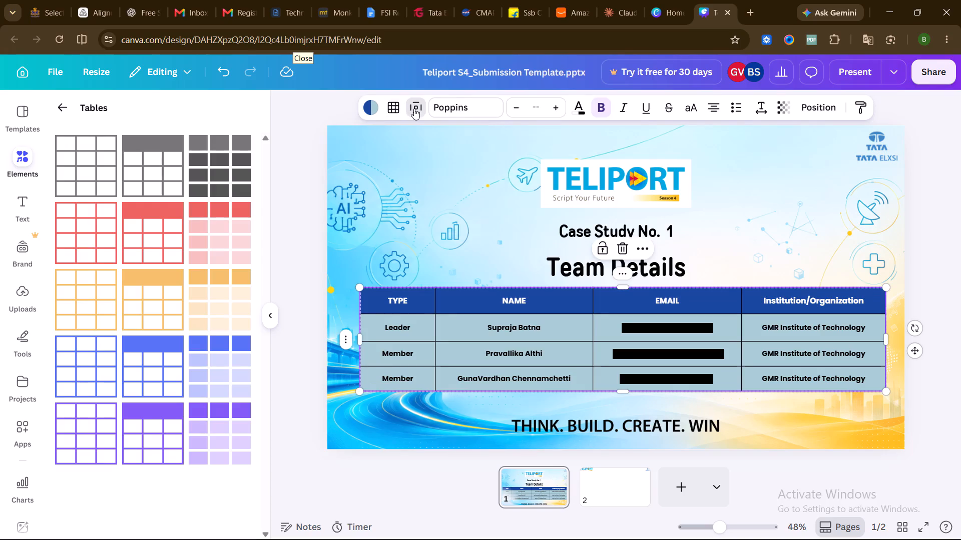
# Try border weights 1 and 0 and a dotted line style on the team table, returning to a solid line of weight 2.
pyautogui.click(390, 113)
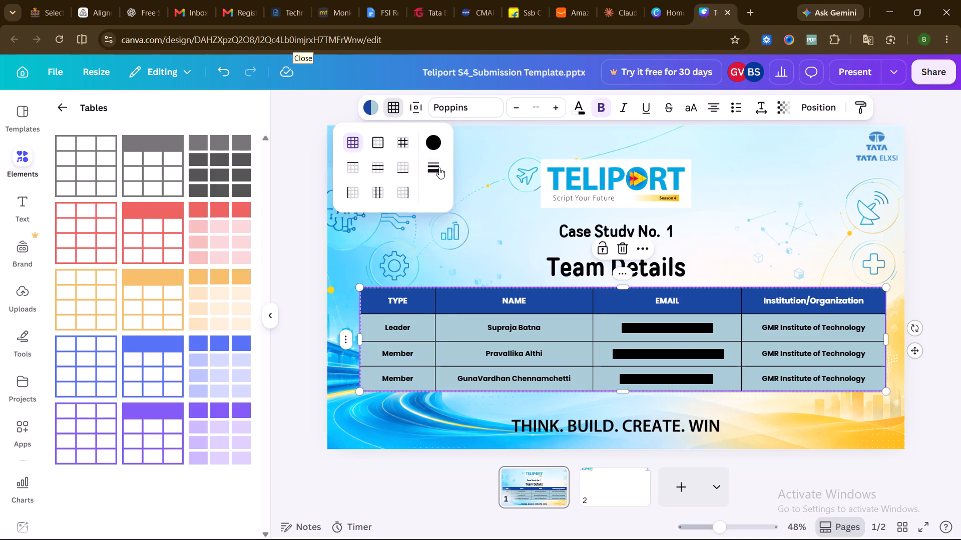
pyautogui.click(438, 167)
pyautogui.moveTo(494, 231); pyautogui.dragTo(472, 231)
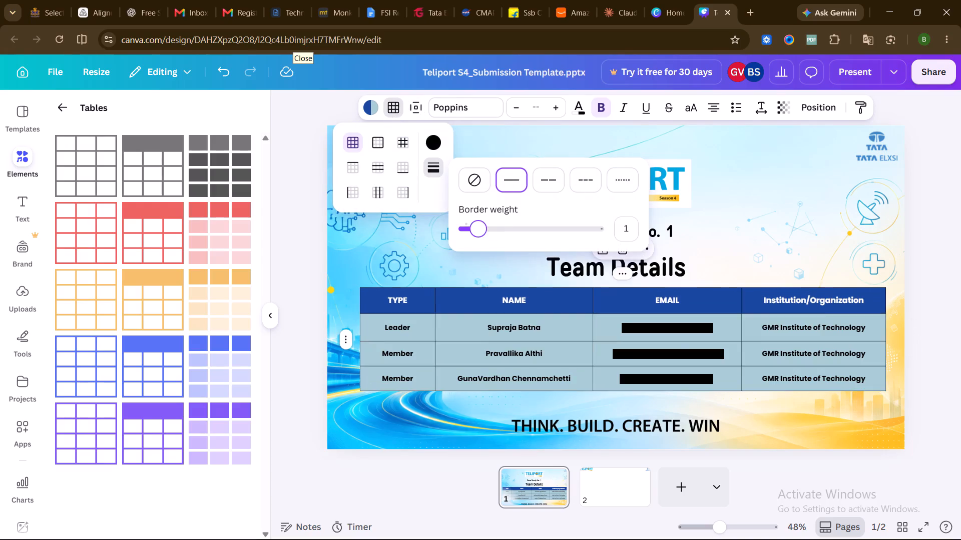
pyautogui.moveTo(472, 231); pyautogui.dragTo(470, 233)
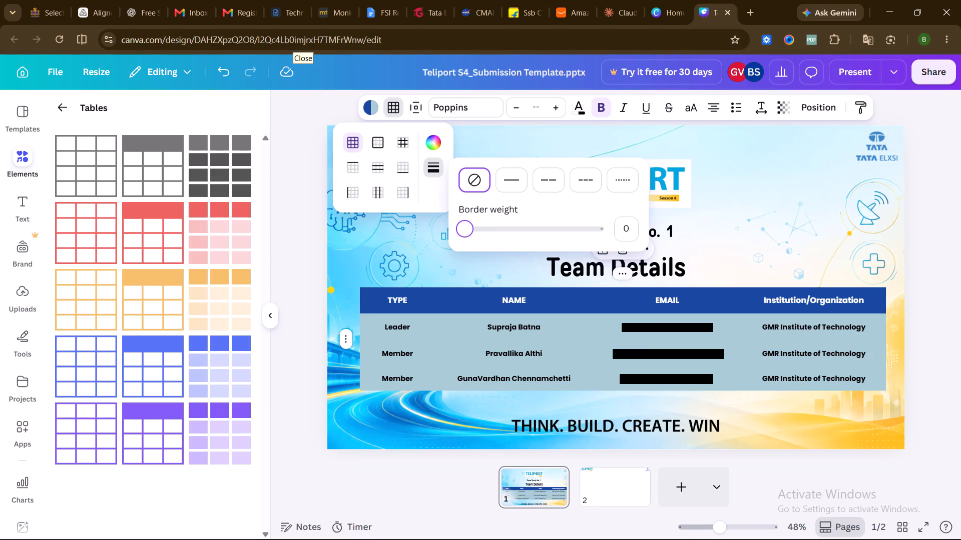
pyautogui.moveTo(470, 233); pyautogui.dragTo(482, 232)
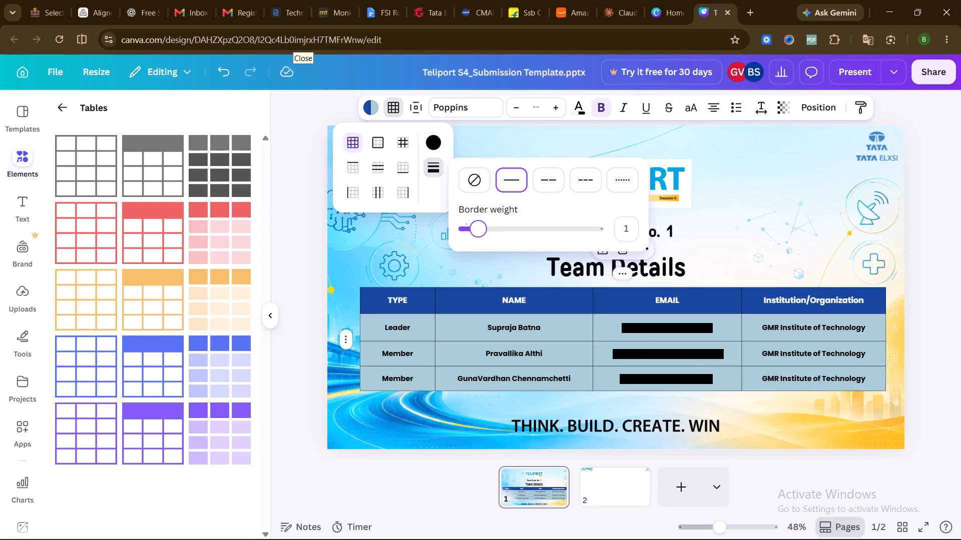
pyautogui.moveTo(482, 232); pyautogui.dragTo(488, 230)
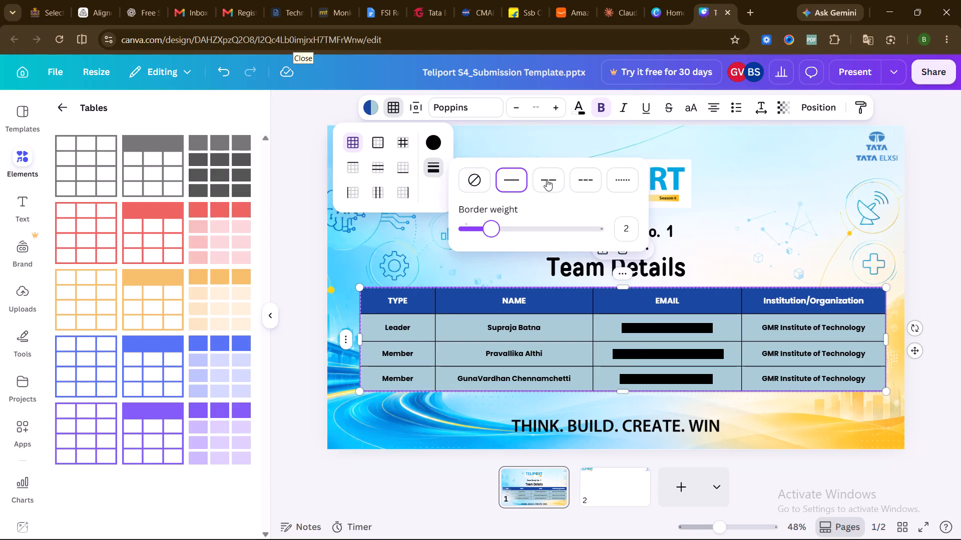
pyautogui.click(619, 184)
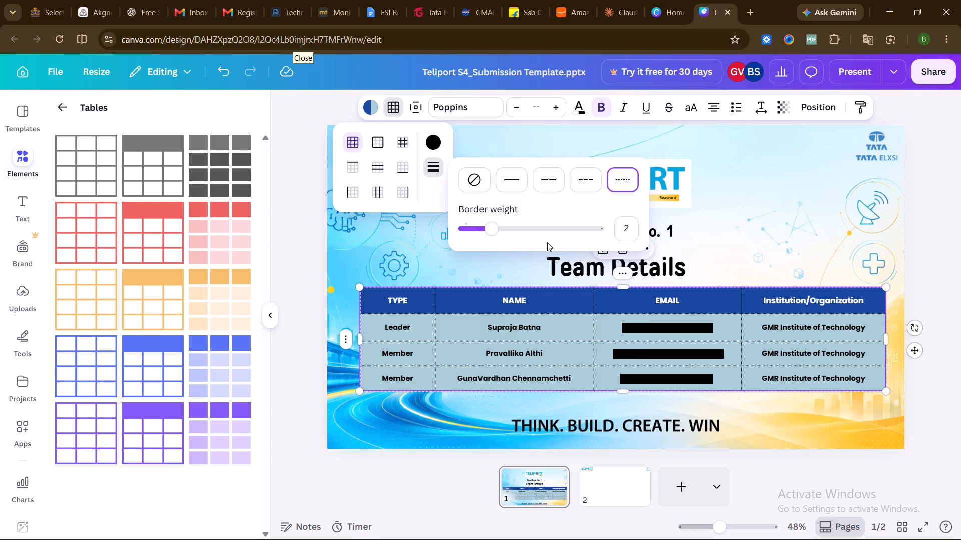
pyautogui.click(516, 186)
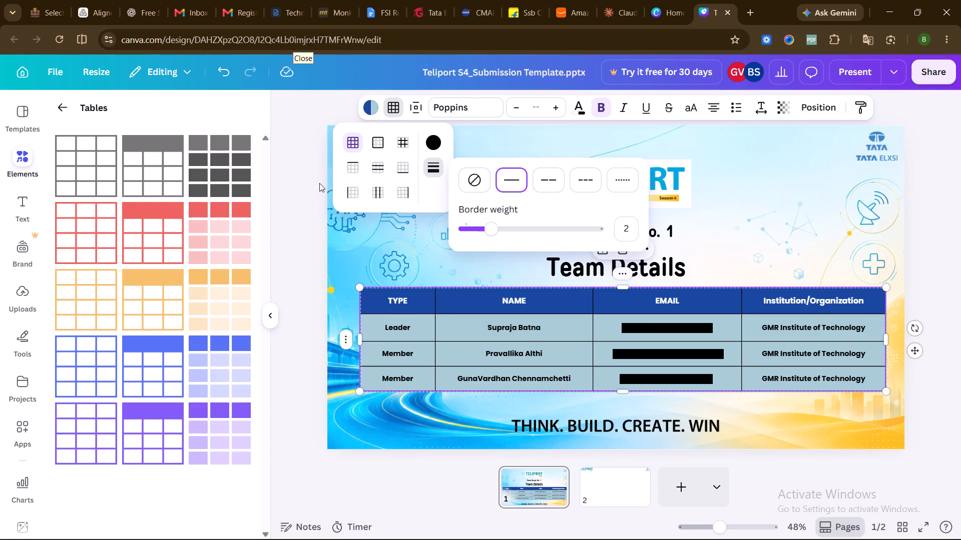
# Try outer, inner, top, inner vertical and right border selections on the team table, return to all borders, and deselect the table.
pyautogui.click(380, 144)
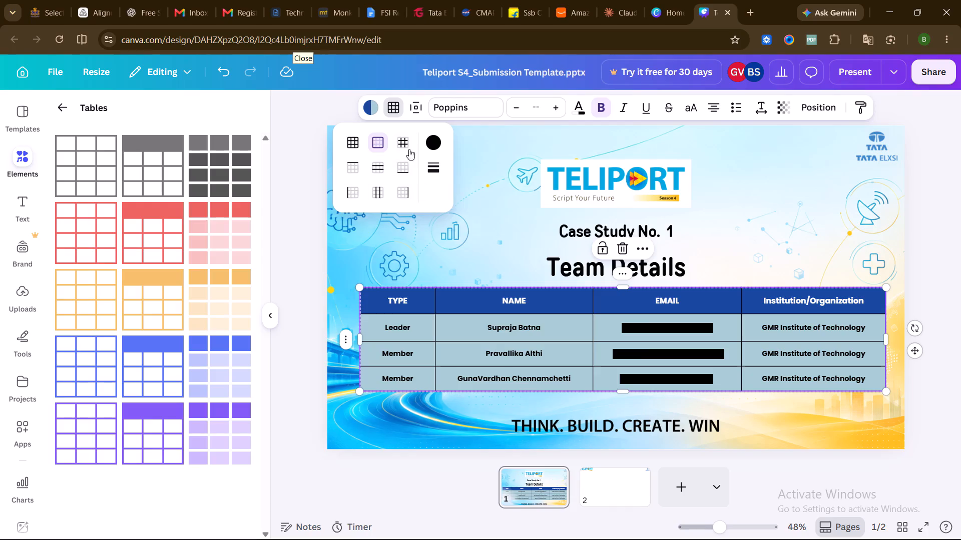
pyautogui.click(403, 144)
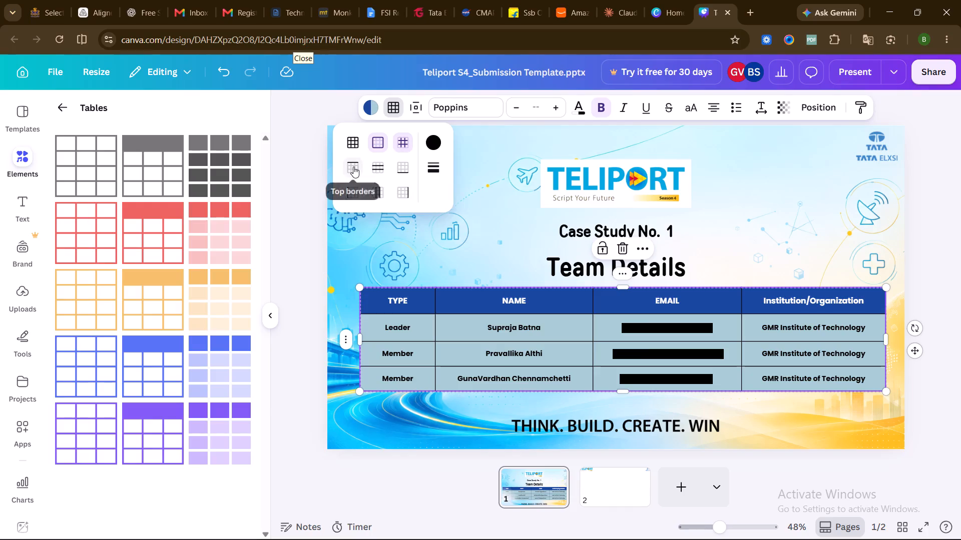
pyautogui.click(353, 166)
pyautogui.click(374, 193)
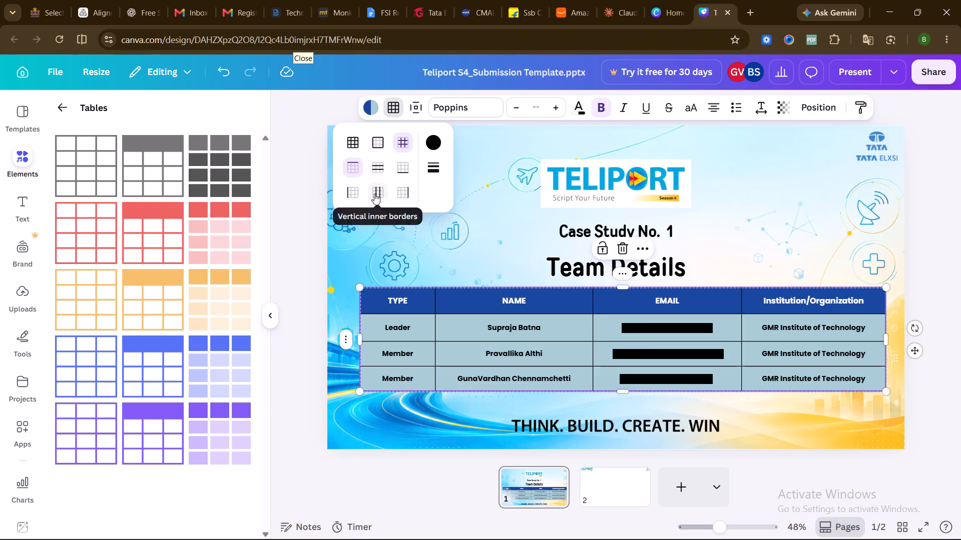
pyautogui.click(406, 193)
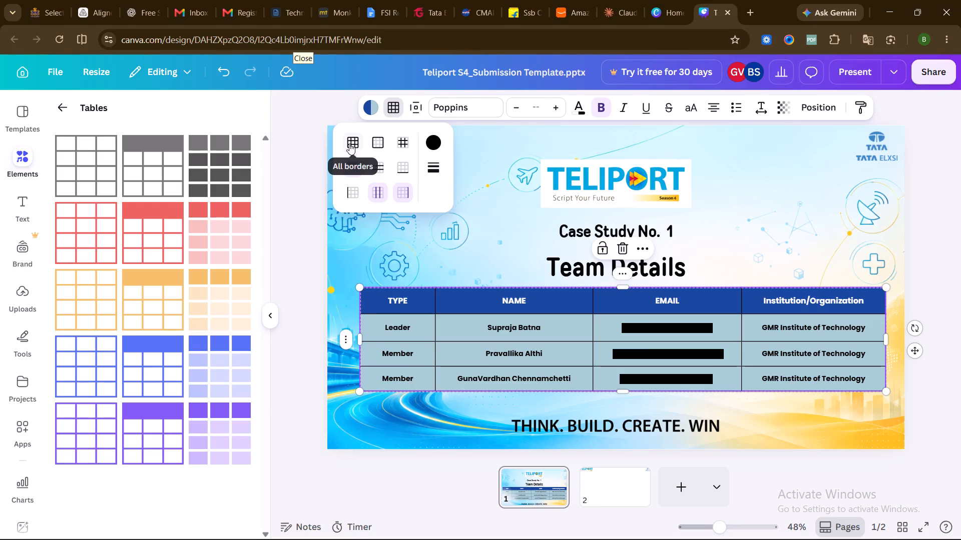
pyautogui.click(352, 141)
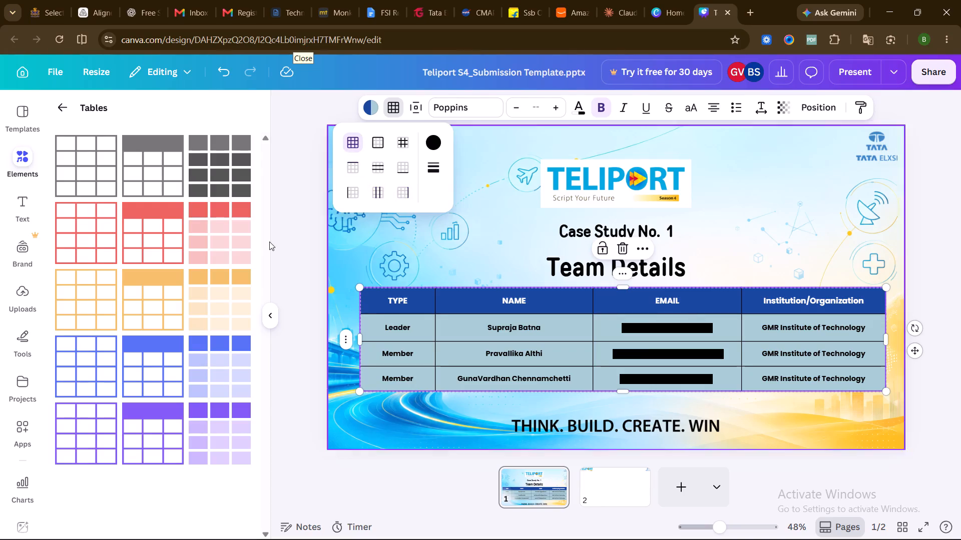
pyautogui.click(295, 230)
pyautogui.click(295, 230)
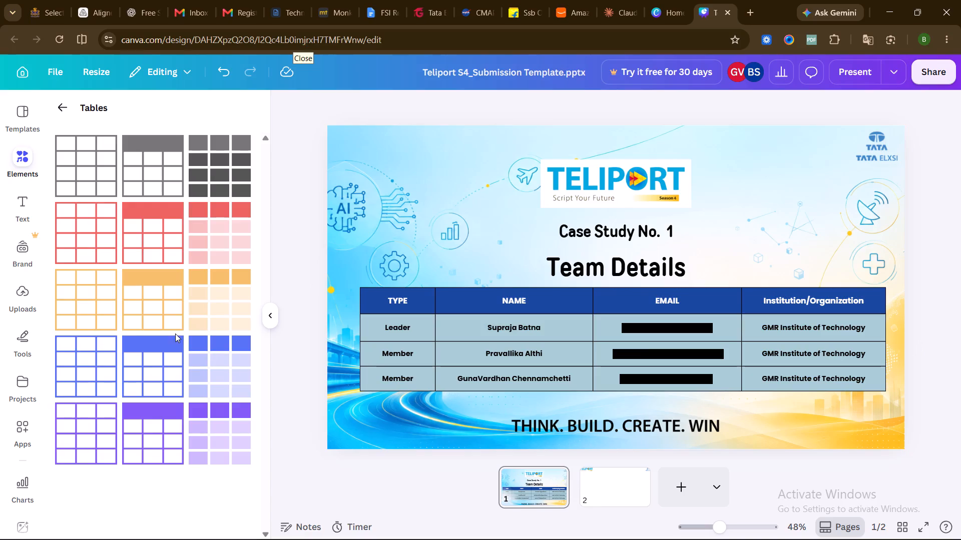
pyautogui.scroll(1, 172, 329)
# Open the second slide and capture a screenshot of its entire page area, including the Teliport and Tata Elxsi logos.
pyautogui.click(604, 482)
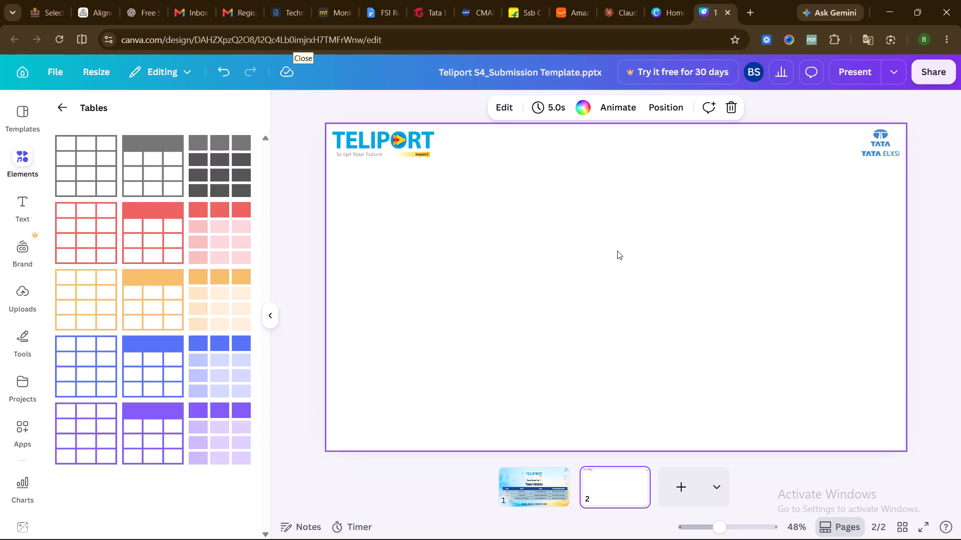
pyautogui.click(542, 248)
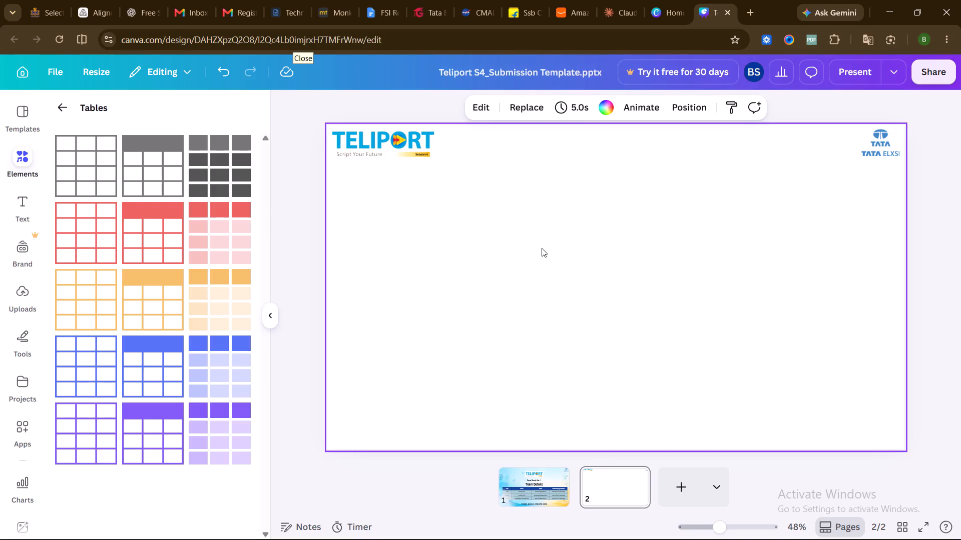
pyautogui.rightClick(542, 248)
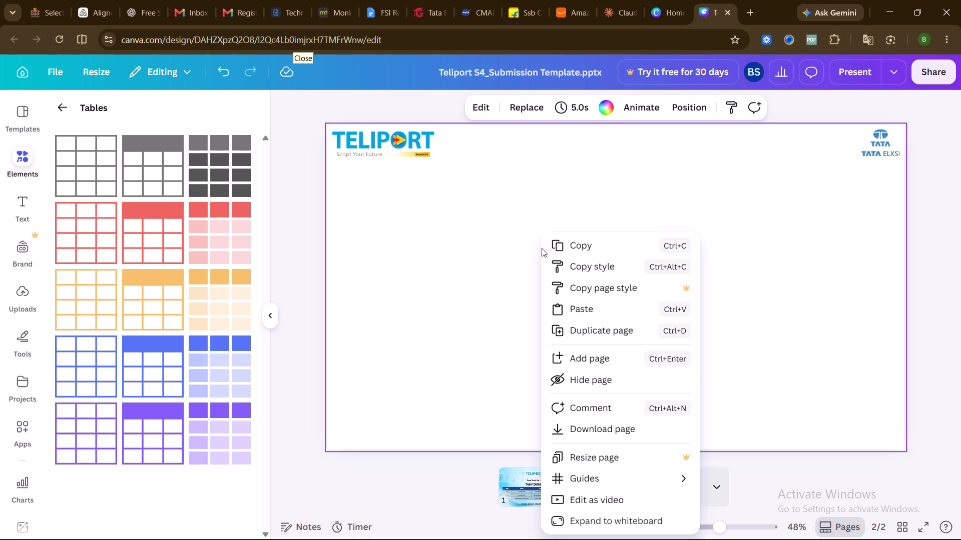
pyautogui.click(464, 253)
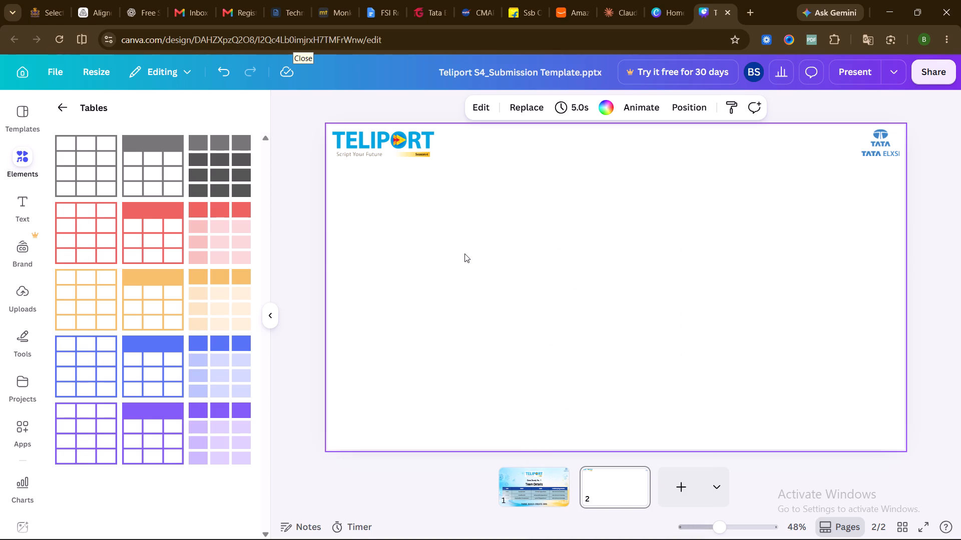
pyautogui.press('Print')
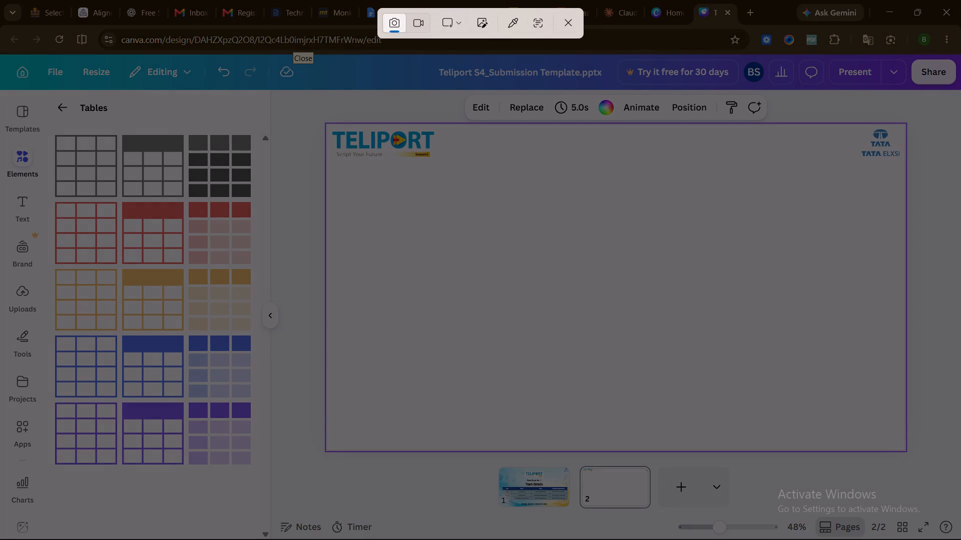
pyautogui.moveTo(326, 122); pyautogui.dragTo(560, 271)
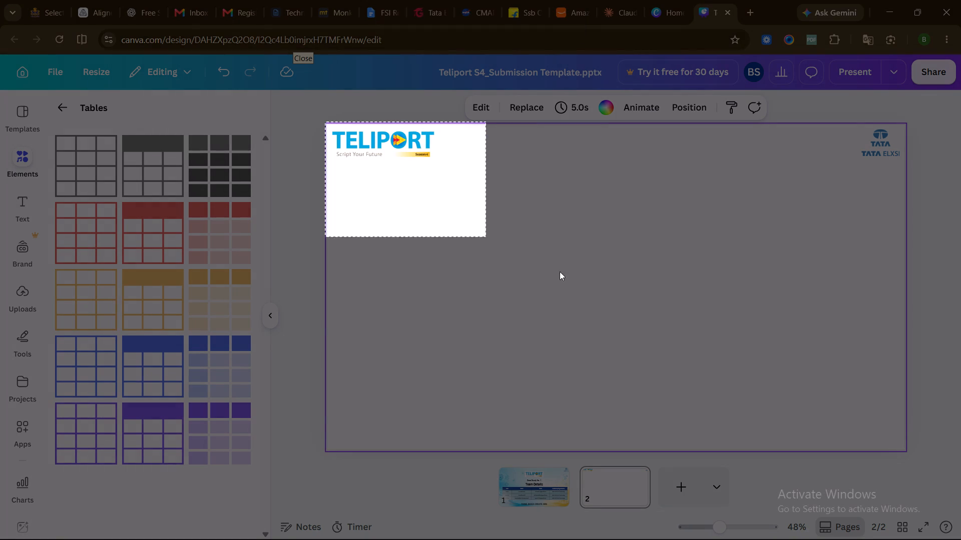